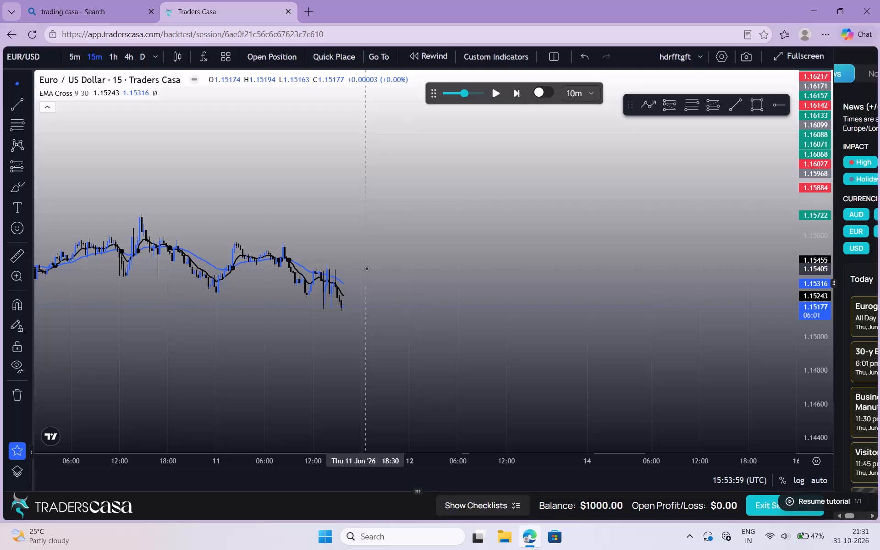
Start the bar replay of the 15-minute EUR/USD chart.
drag(366, 268, 455, 233)
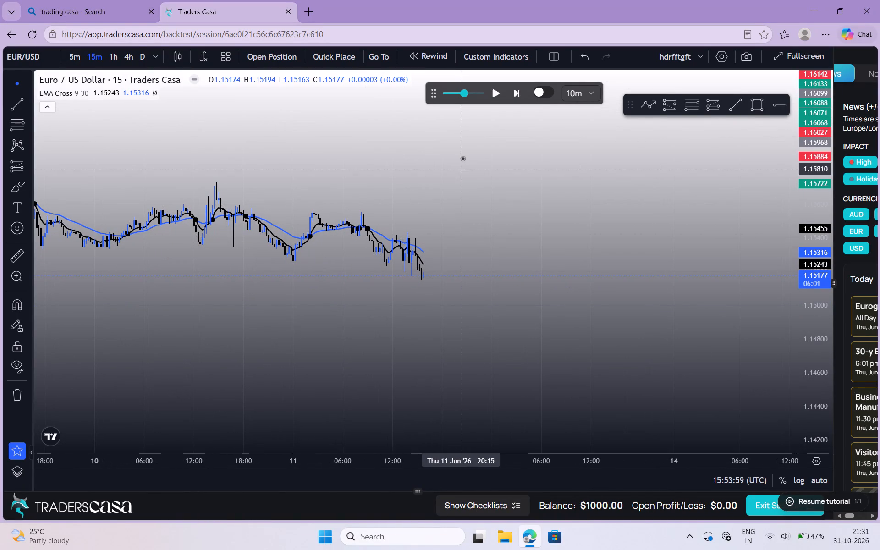
click(489, 98)
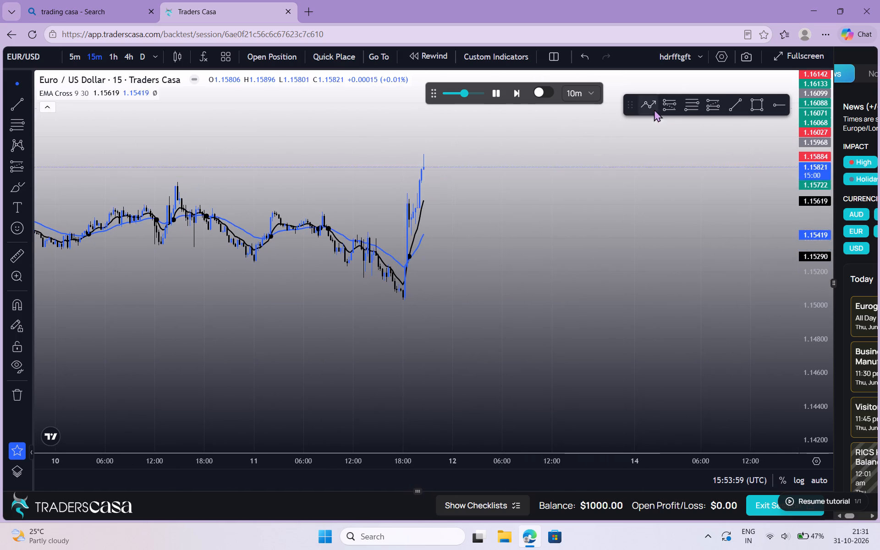
Draw a Fibonacci retracement over the rally from the 11 June swing low at about 1.15027 up to the high at about 1.15898.
click(691, 107)
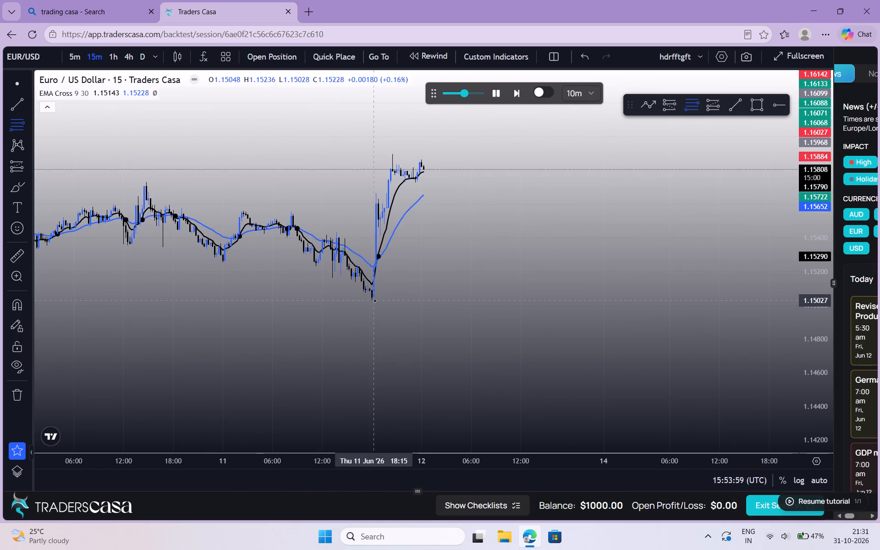
drag(374, 300, 516, 220)
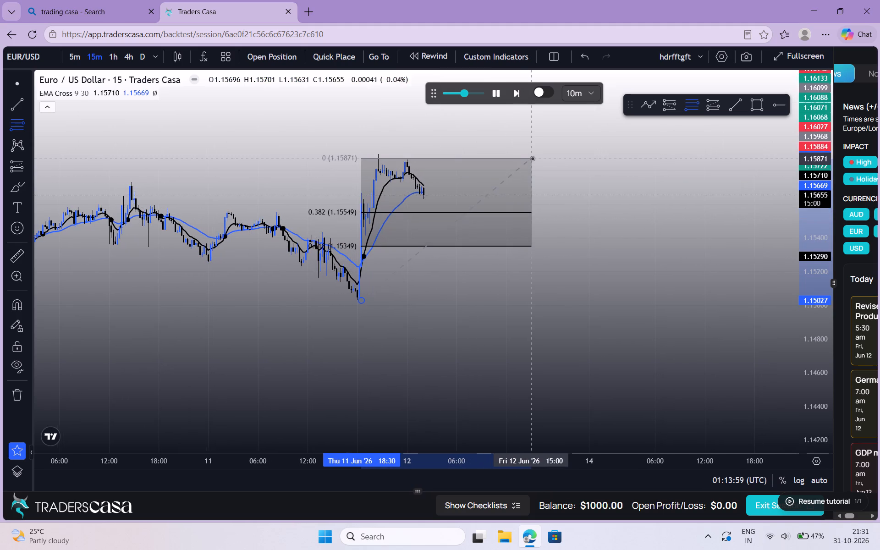
click(532, 154)
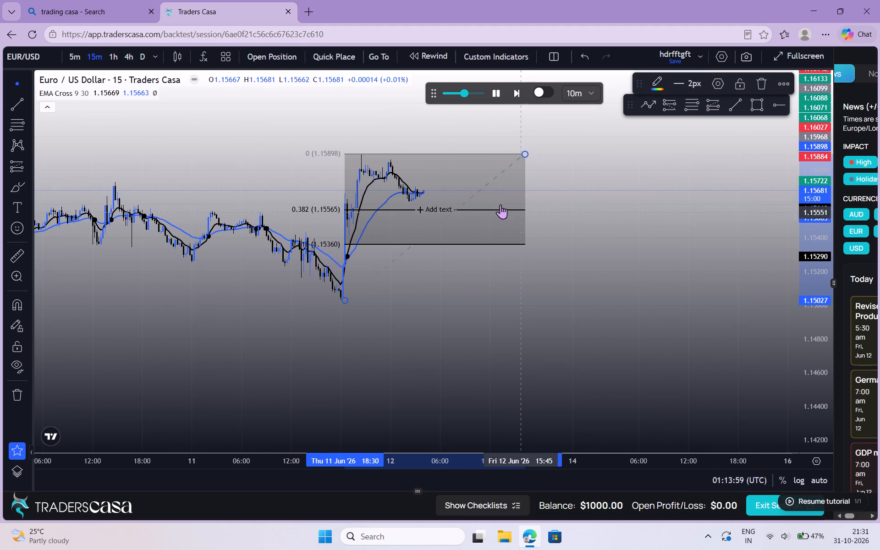
click(559, 189)
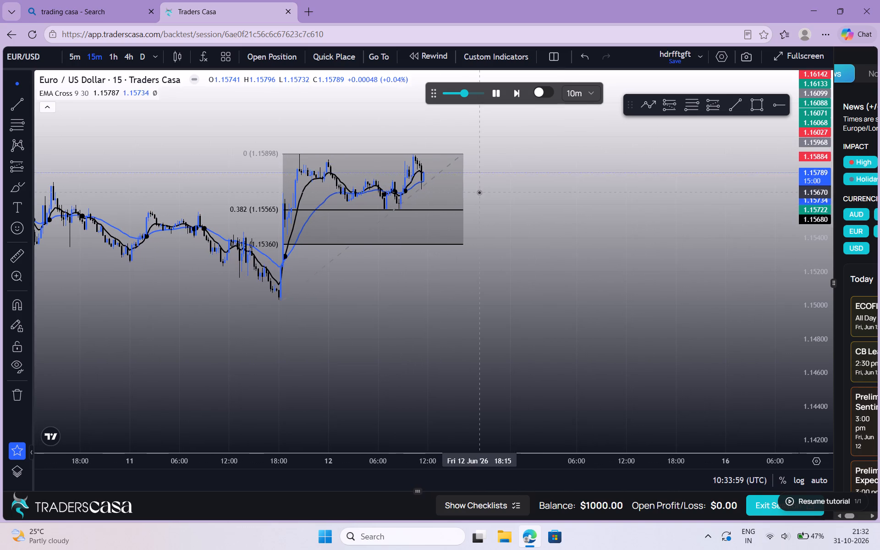
As the replay advances, draw a second Fibonacci retracement from the late 12 June low at about 1.15633 up to the high at about 1.16218.
drag(479, 192, 424, 252)
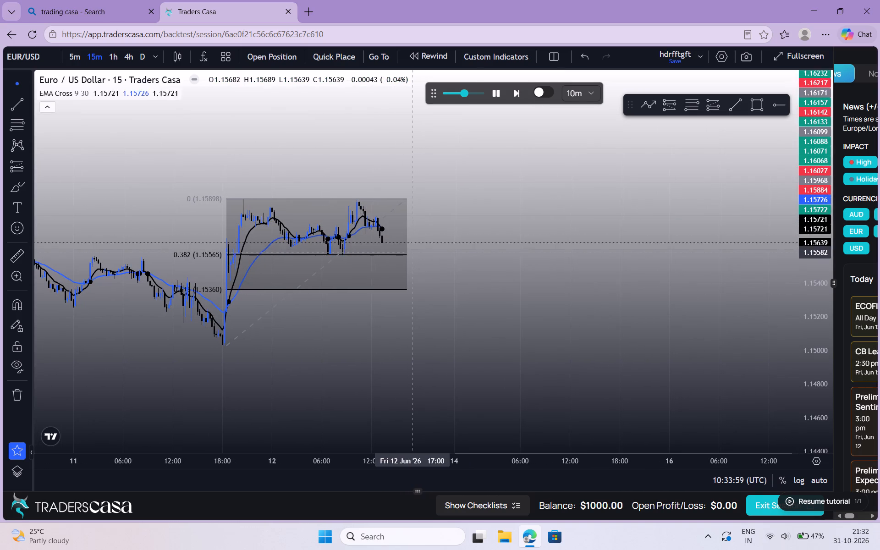
drag(424, 252, 451, 281)
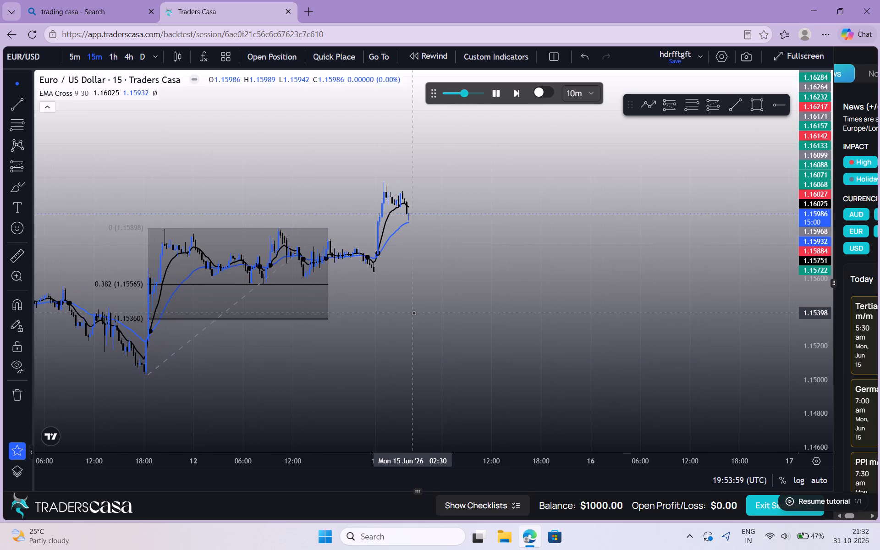
drag(405, 293, 401, 296)
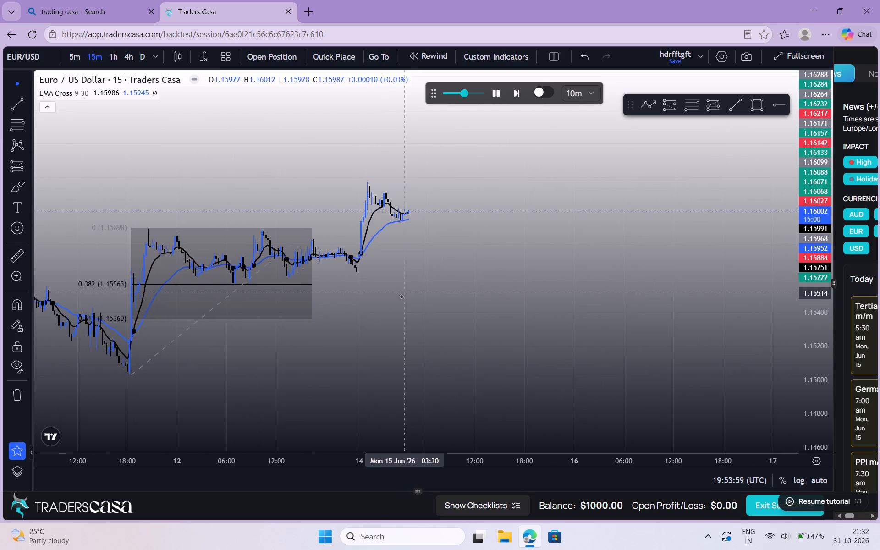
drag(401, 296, 372, 320)
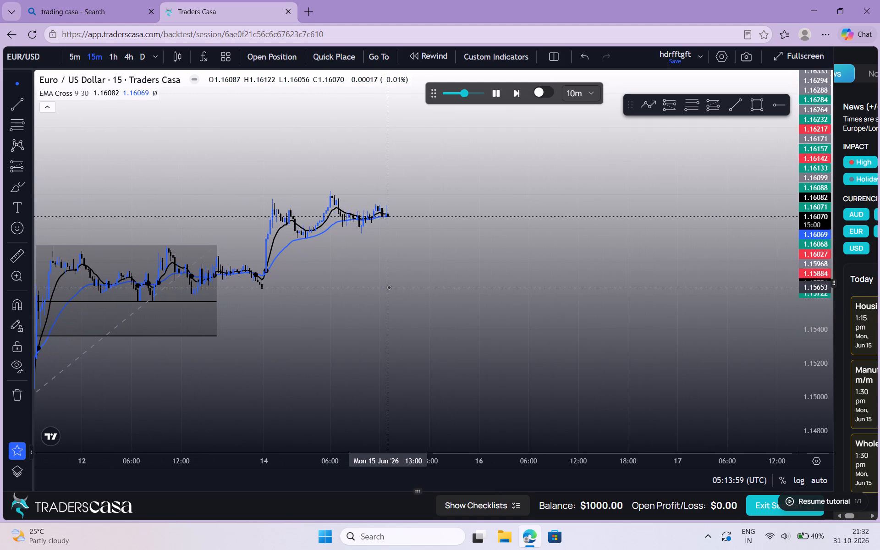
drag(389, 287, 336, 303)
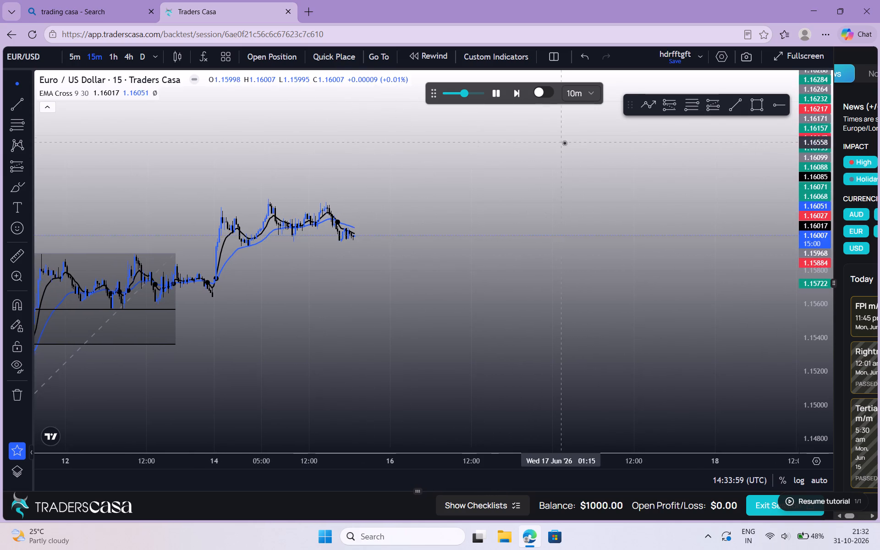
click(689, 103)
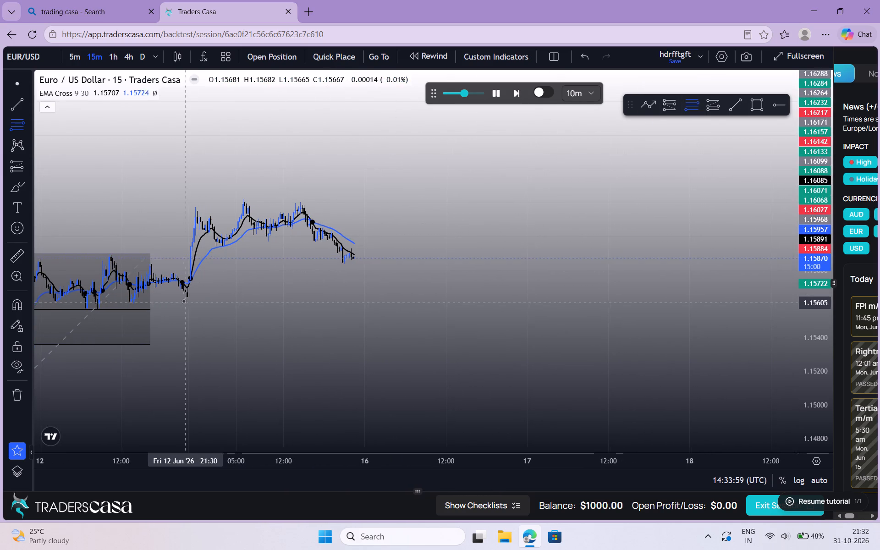
drag(182, 298, 401, 232)
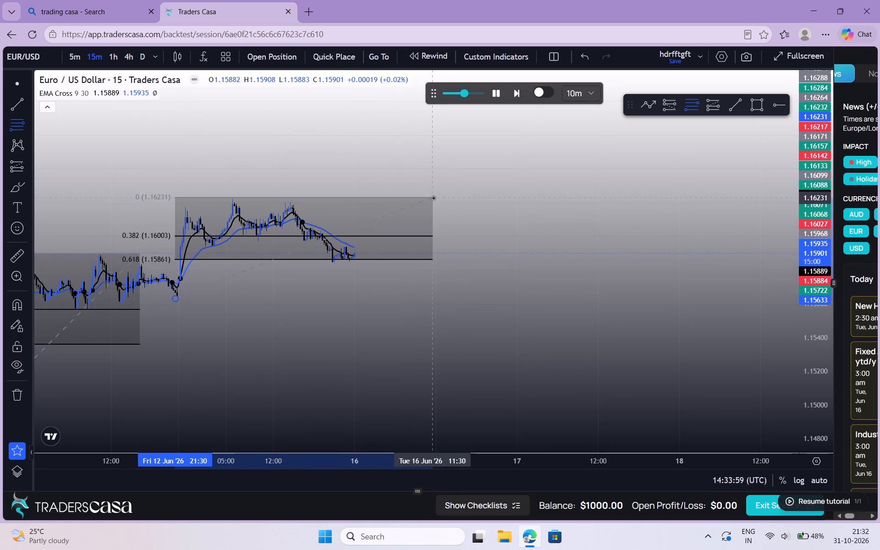
click(435, 200)
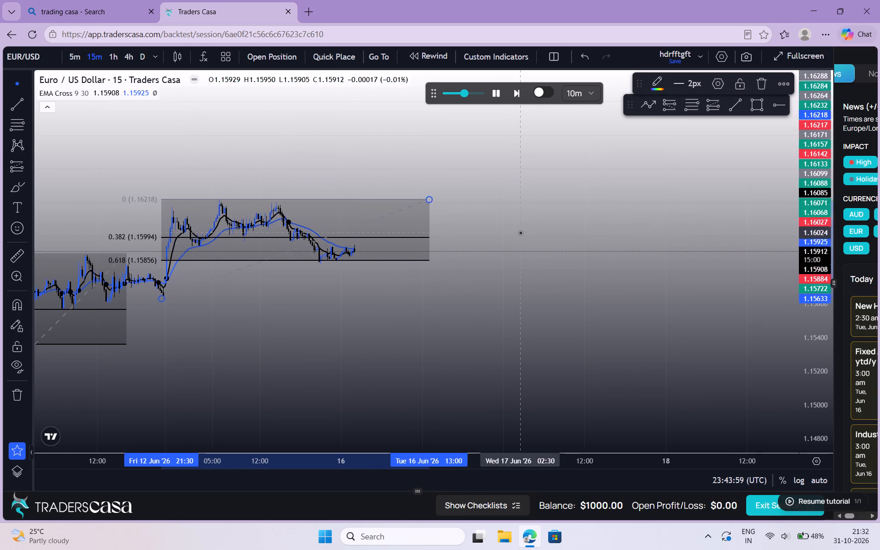
click(520, 232)
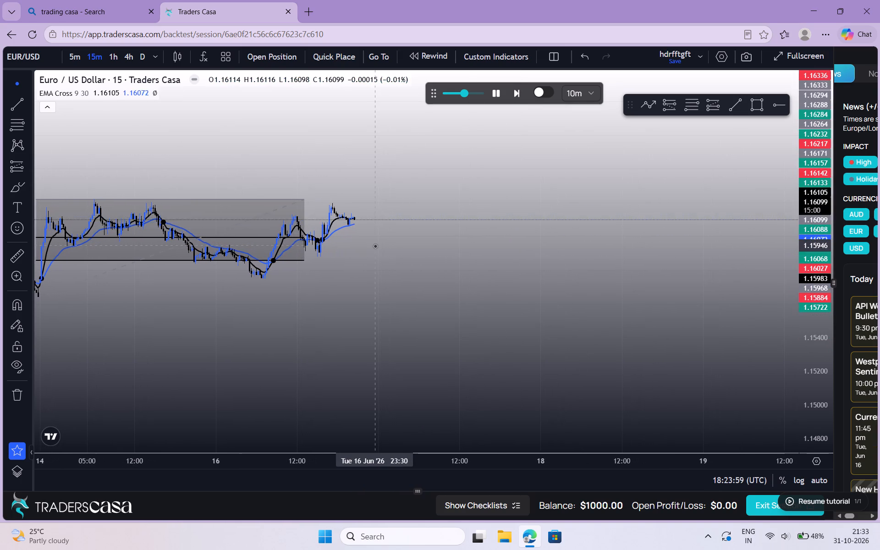
Draw a Fibonacci retracement over the sharp 17 June drop, from about 1.15959 down to the low at about 1.1478.
drag(375, 246, 386, 283)
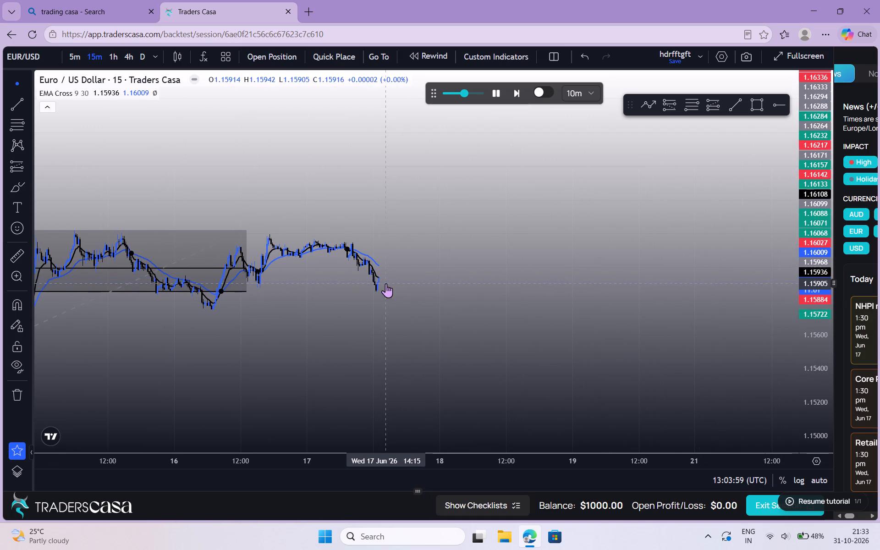
scroll(386, 283, down, 2)
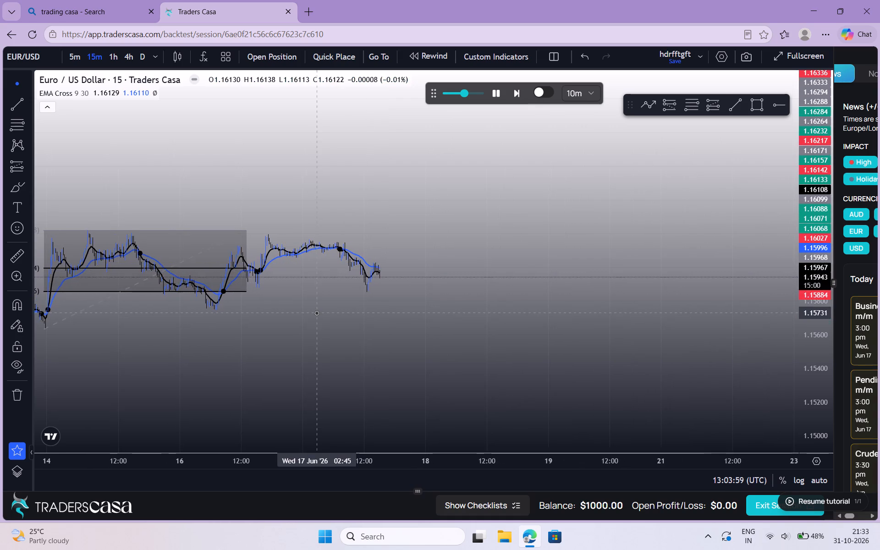
drag(316, 313, 330, 299)
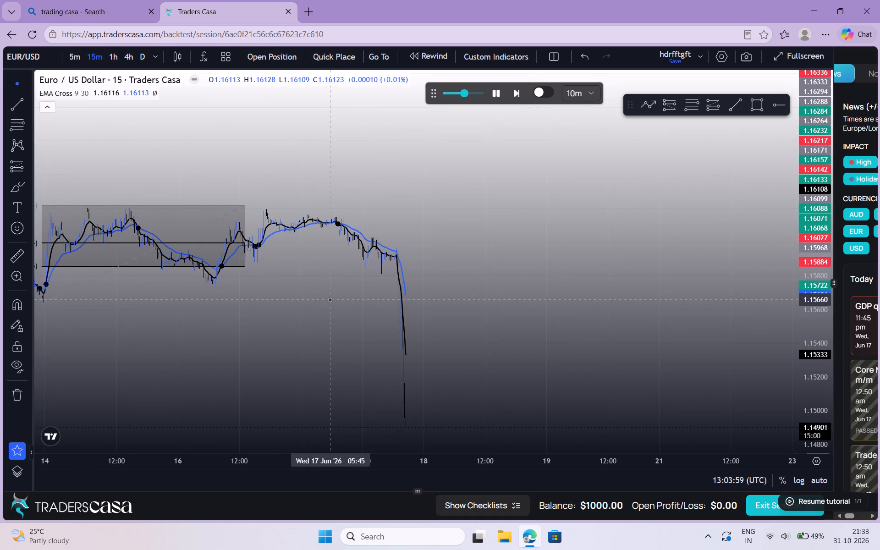
drag(420, 285, 385, 243)
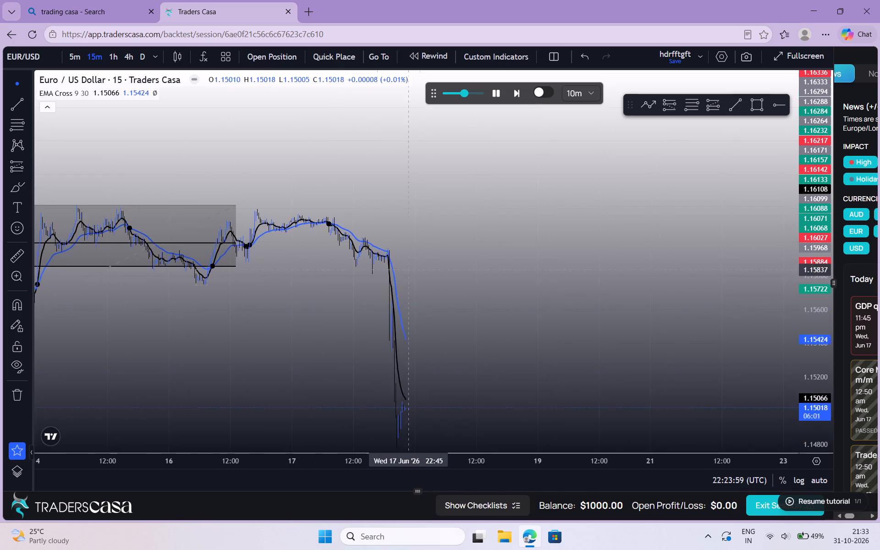
drag(385, 243, 332, 145)
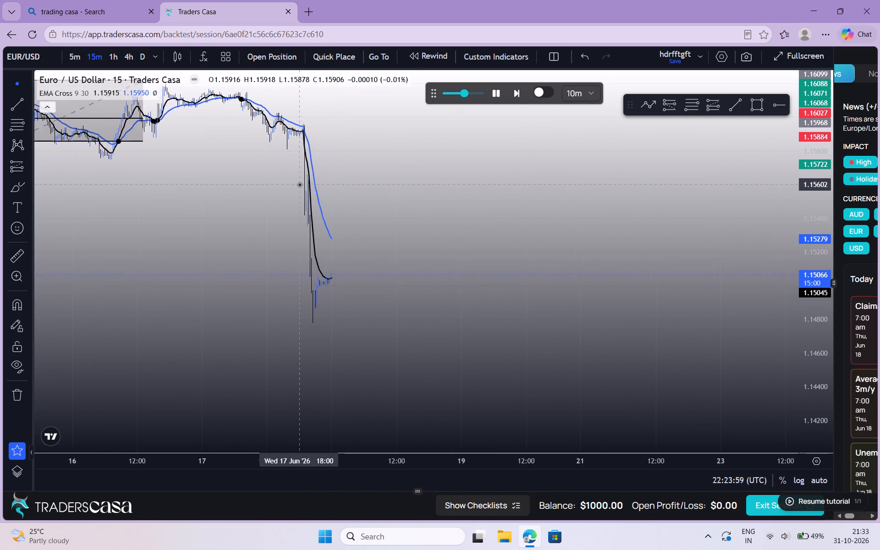
click(688, 107)
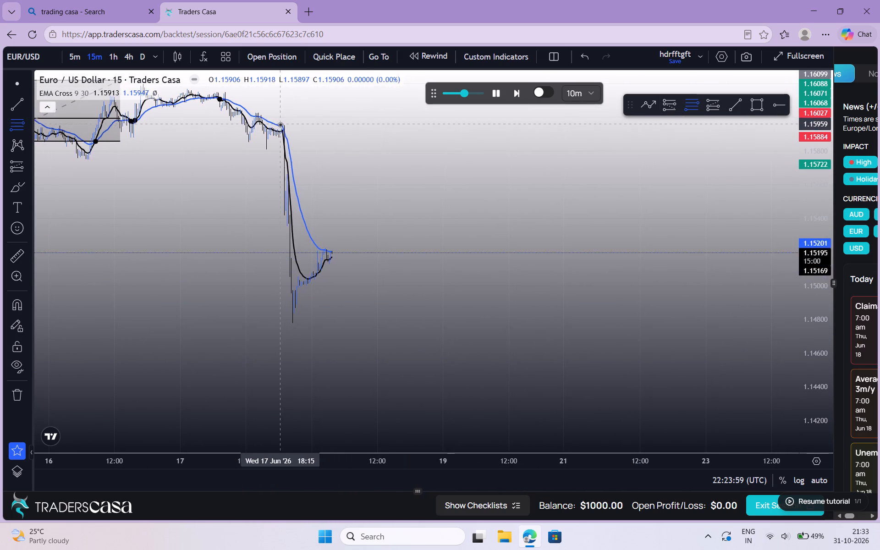
drag(280, 124, 511, 320)
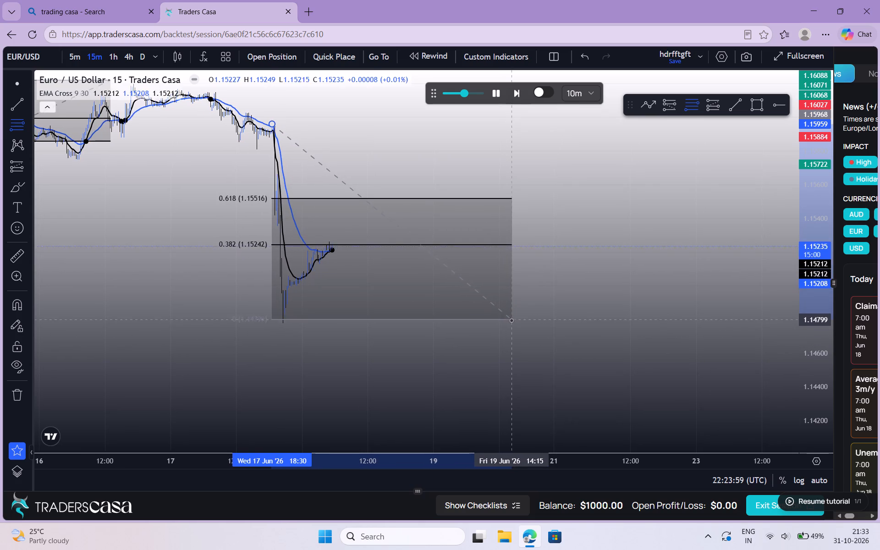
drag(511, 320, 509, 323)
click(509, 323)
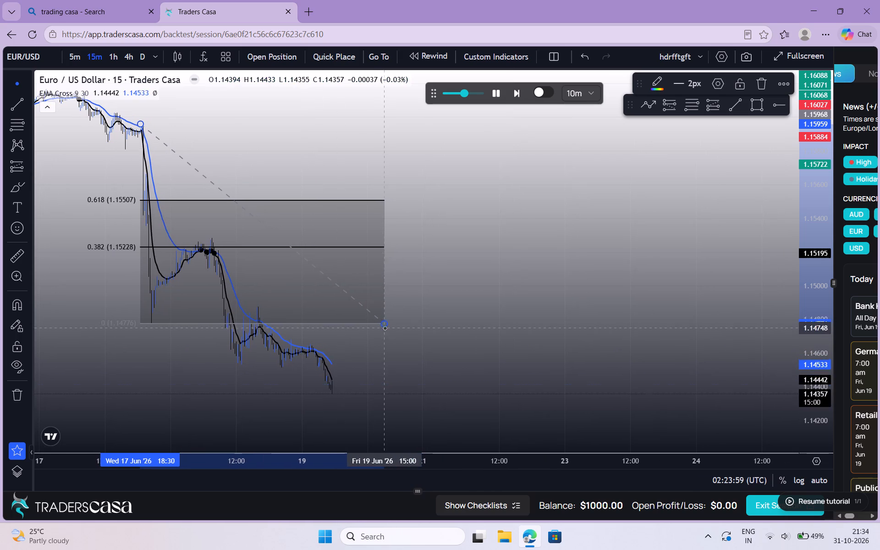
Extend the end point of the 17 June downward Fibonacci retracement to the new swing low at about 1.14177.
drag(383, 322, 386, 330)
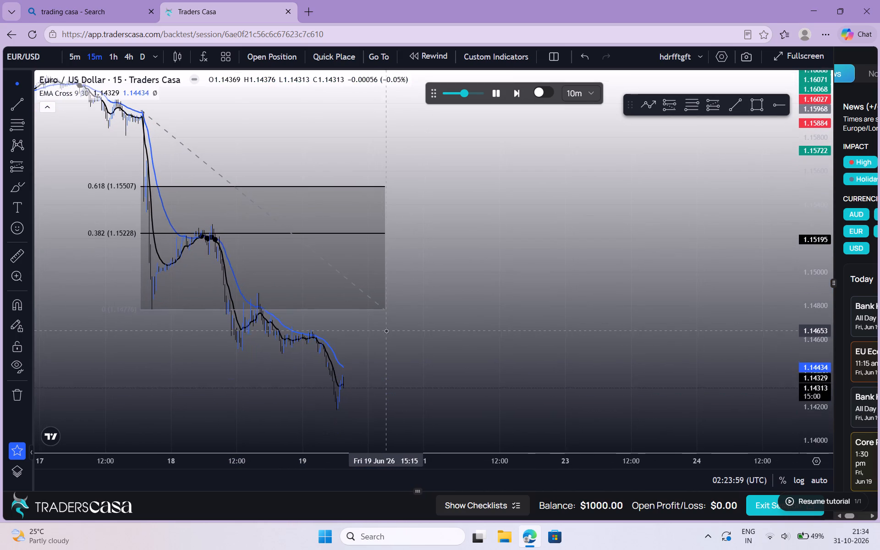
drag(377, 309, 512, 395)
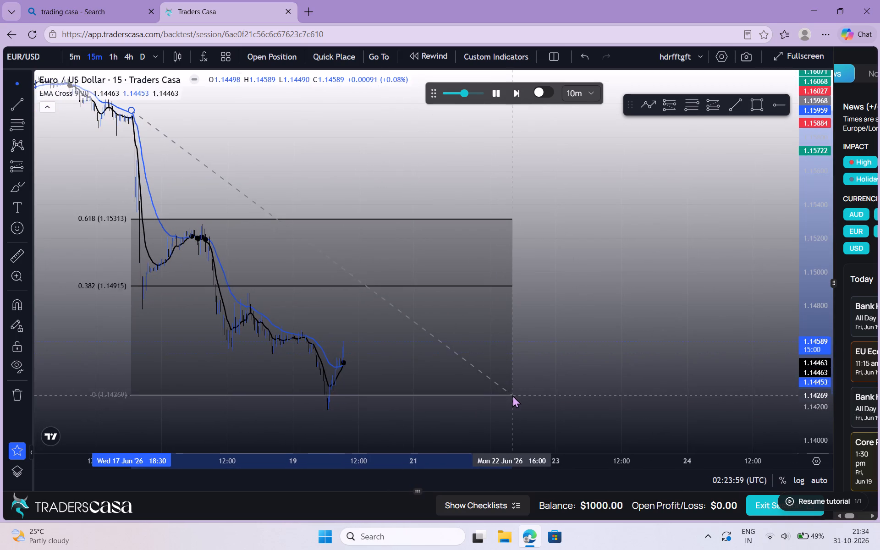
drag(512, 395, 512, 407)
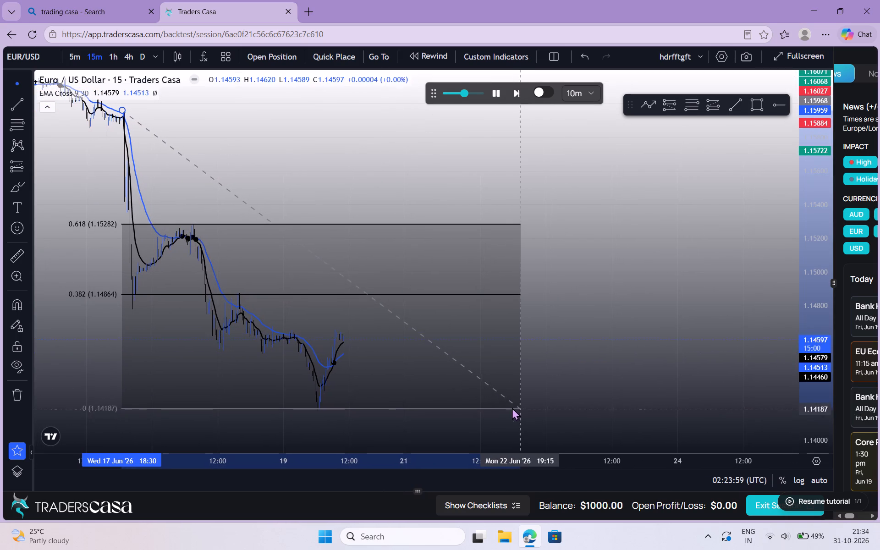
drag(512, 407, 380, 403)
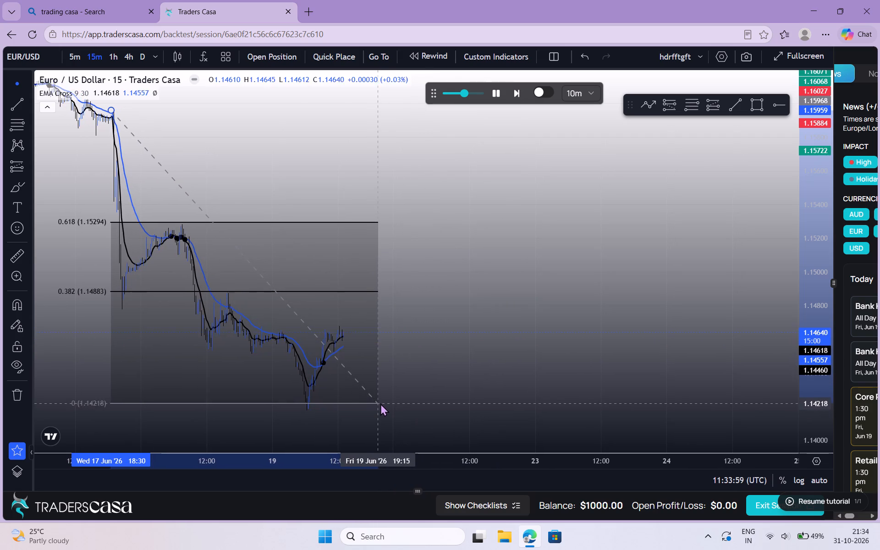
drag(380, 403, 390, 410)
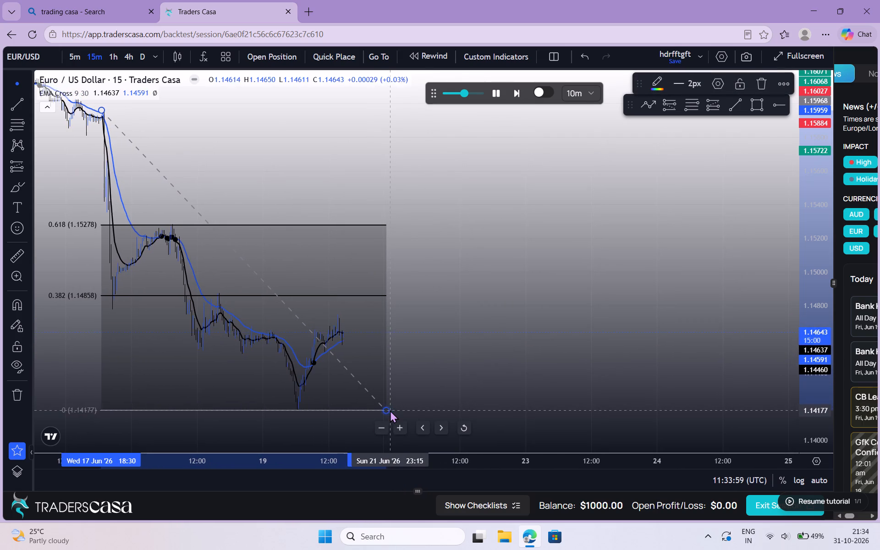
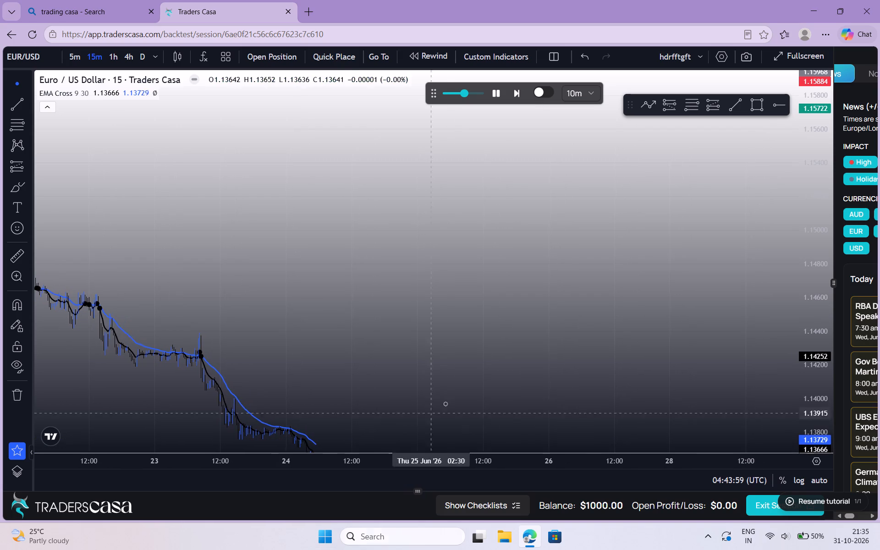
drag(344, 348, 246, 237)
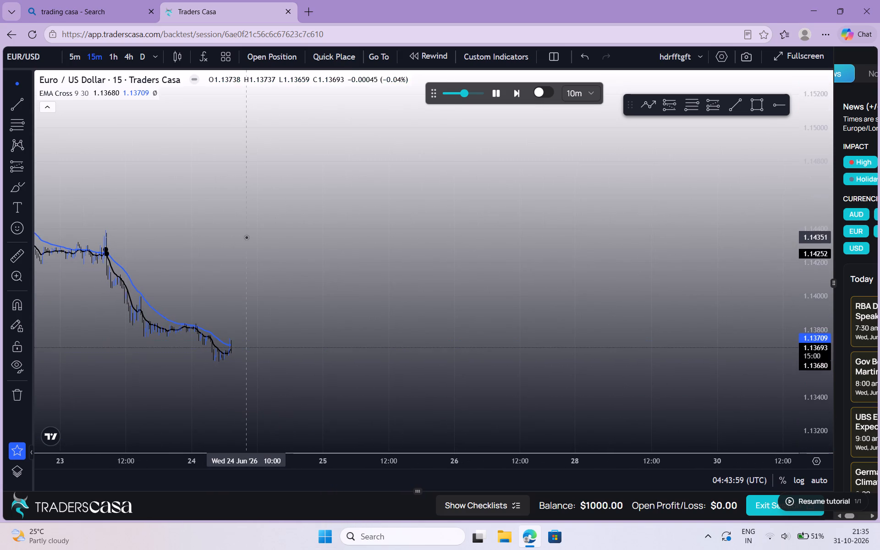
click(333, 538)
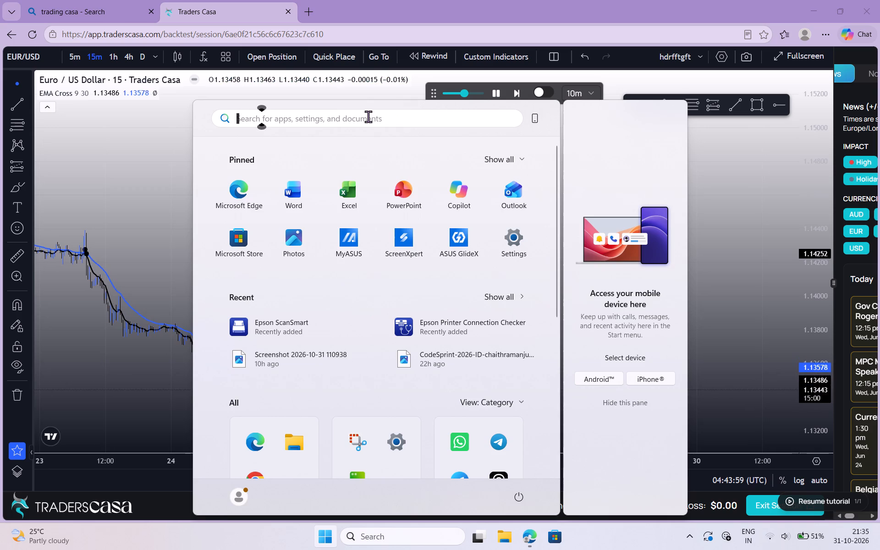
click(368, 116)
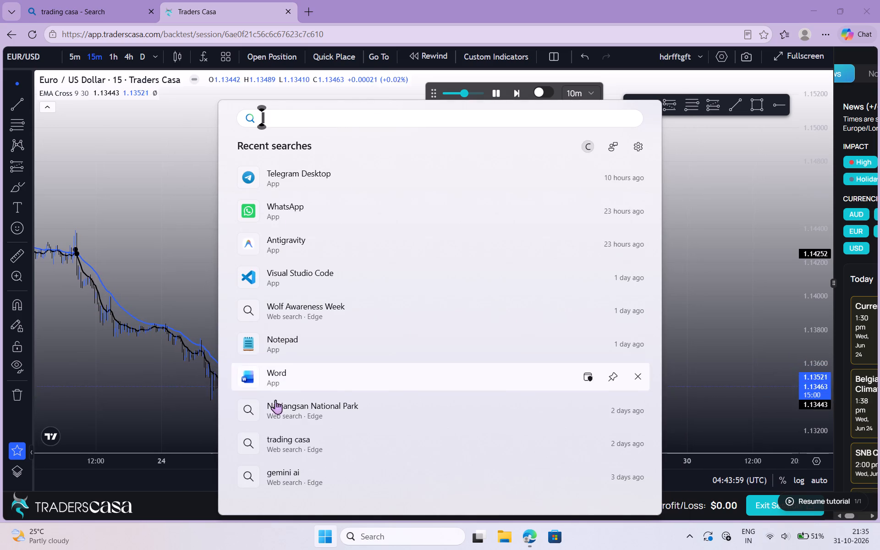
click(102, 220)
Close the browser window containing the EUR/USD backtest session.
drag(335, 302, 354, 223)
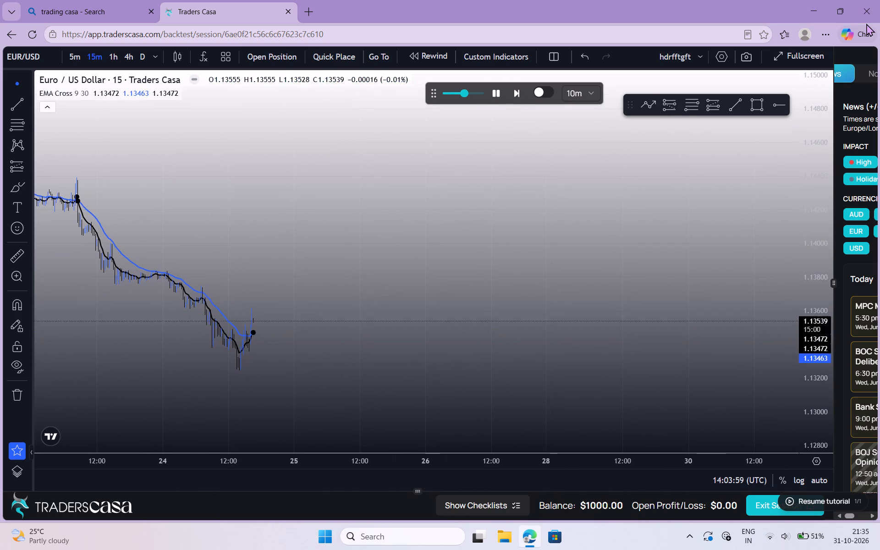
click(872, 0)
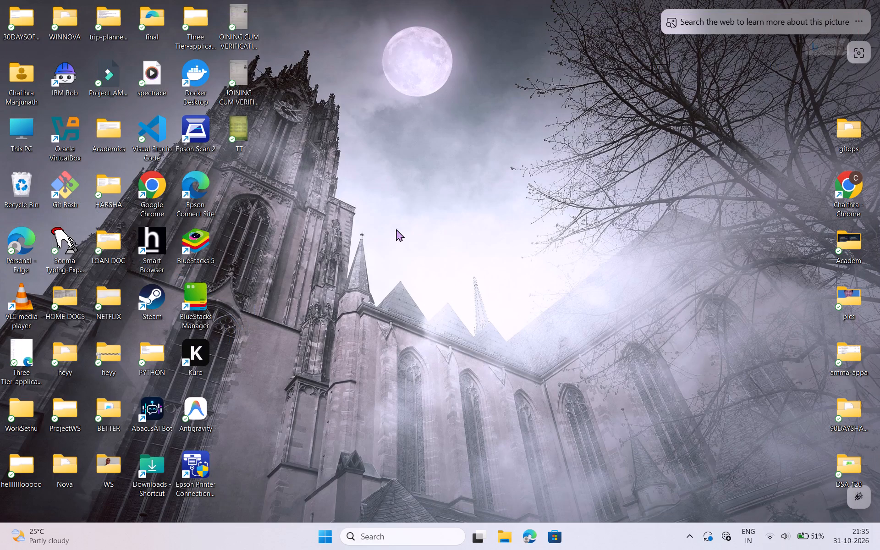
Launch the Kuro app from the desktop.
click(203, 361)
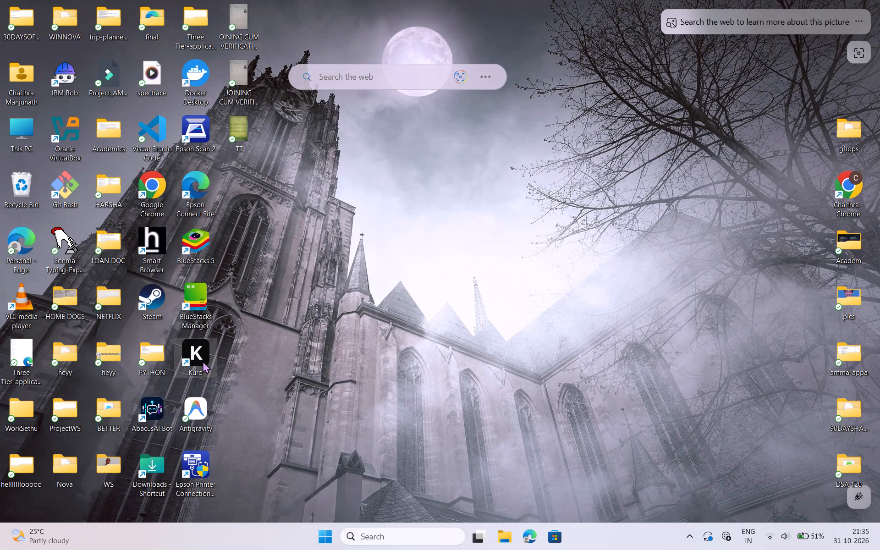
click(203, 361)
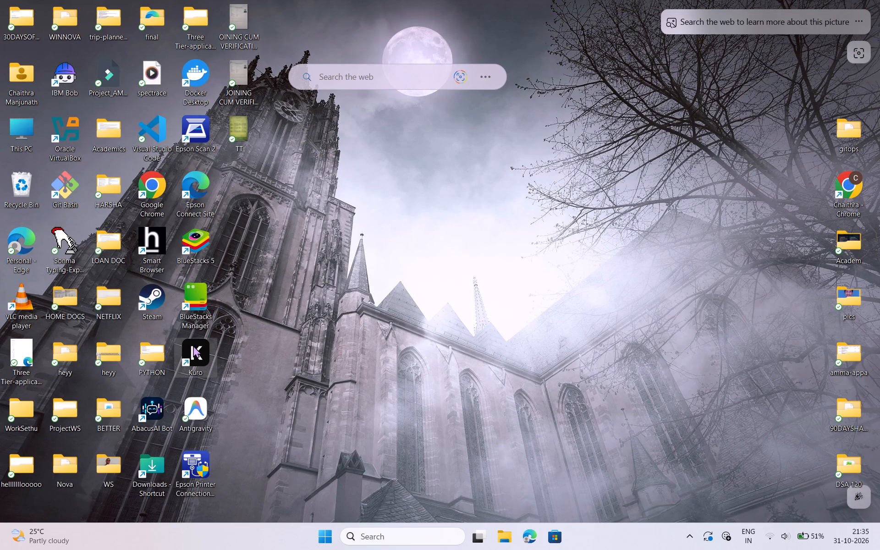
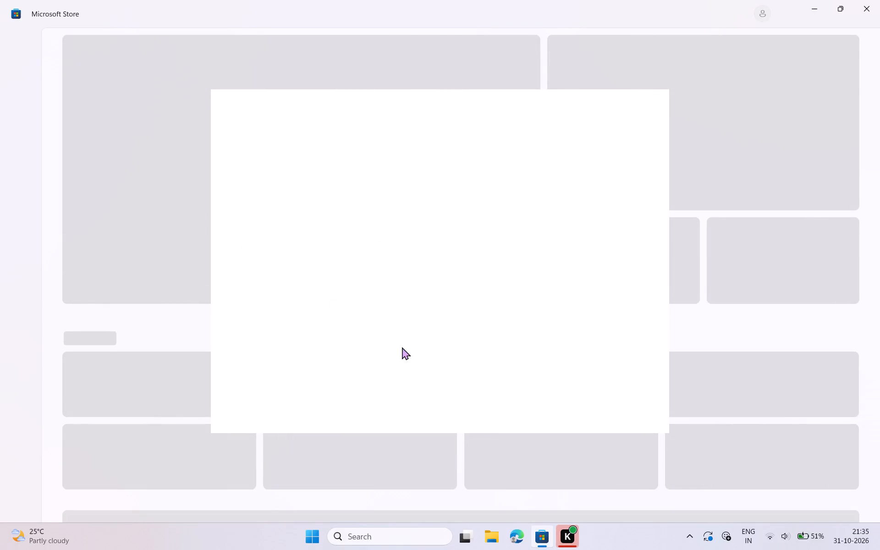
In Microsoft Edge, search for "trading casa" and open the Traders Casa website.
click(527, 545)
click(195, 27)
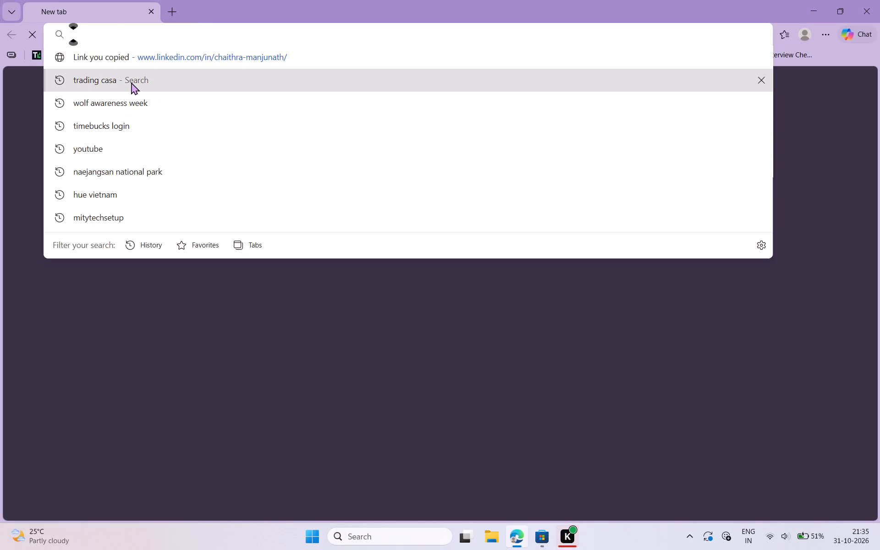
click(131, 82)
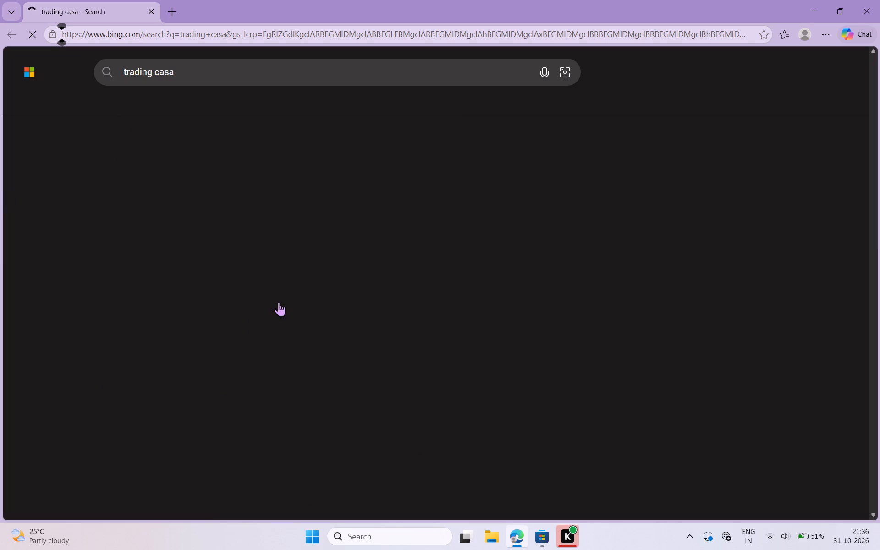
triple_click(267, 195)
drag(267, 195, 286, 202)
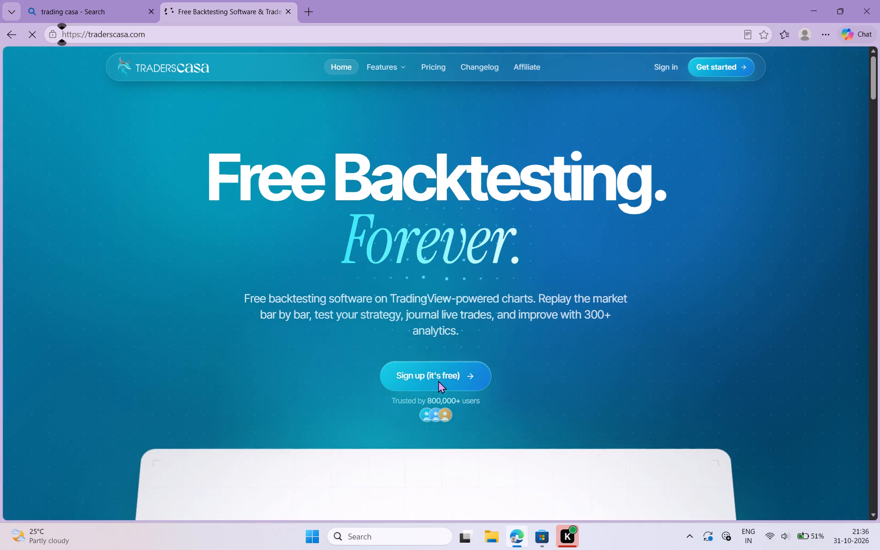
Enter the Traders Casa app through the free sign-up link on its homepage.
double_click(438, 383)
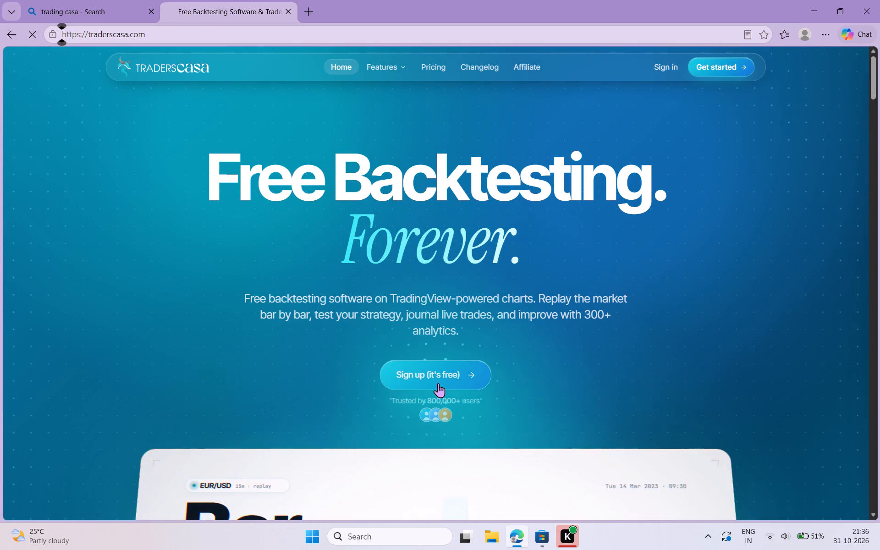
triple_click(438, 383)
triple_click(438, 383)
triple_click(438, 383)
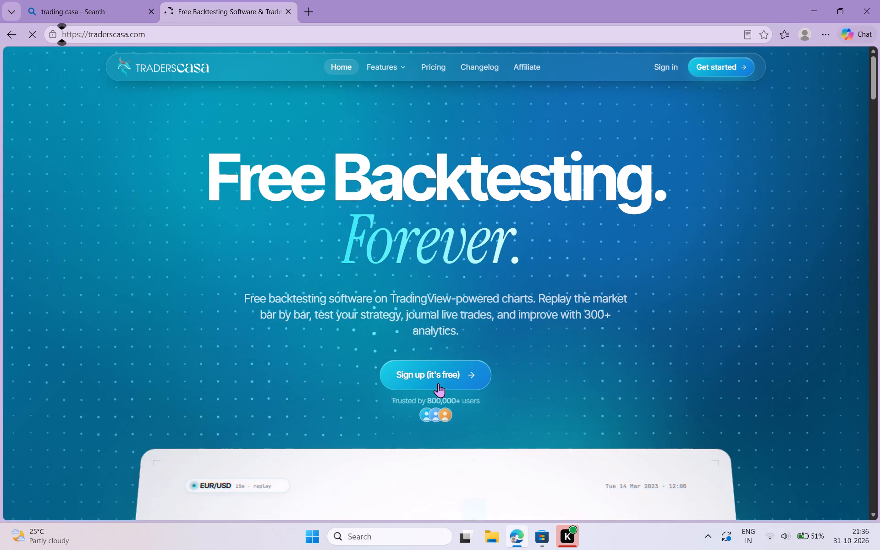
click(438, 383)
click(438, 383)
triple_click(438, 383)
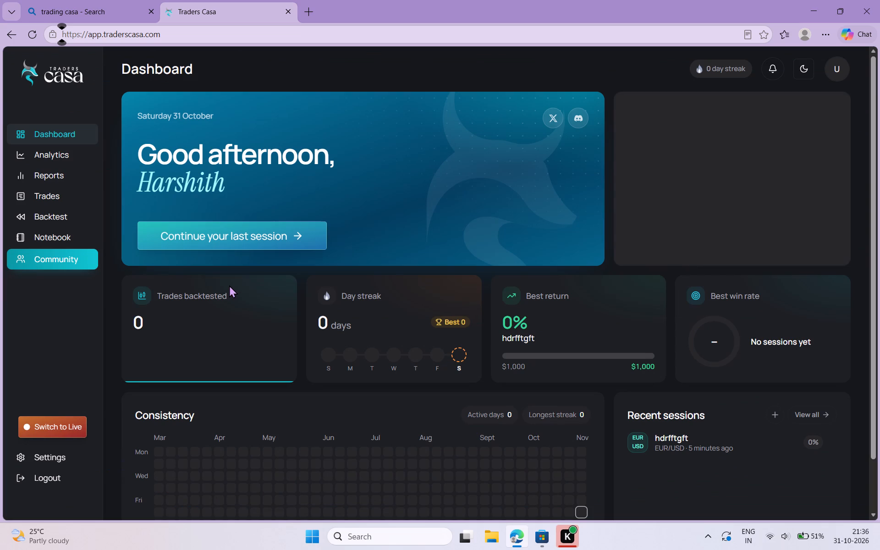
Open the saved EUR/USD backtest session "hdrfftgft" from the Backtest sessions.
click(58, 212)
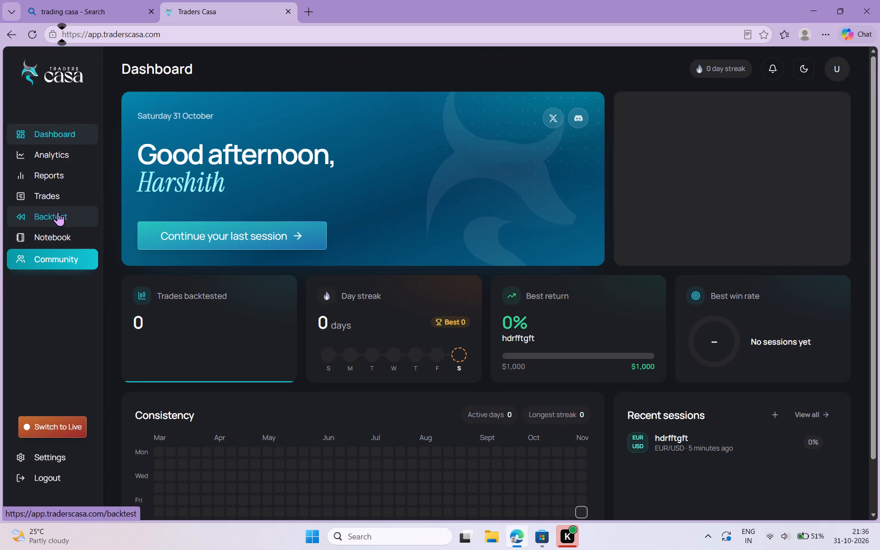
click(58, 212)
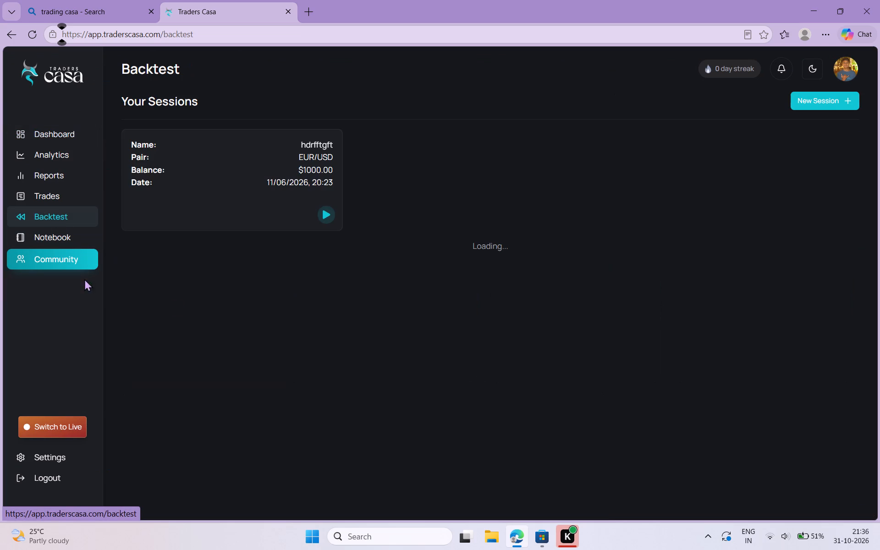
click(322, 212)
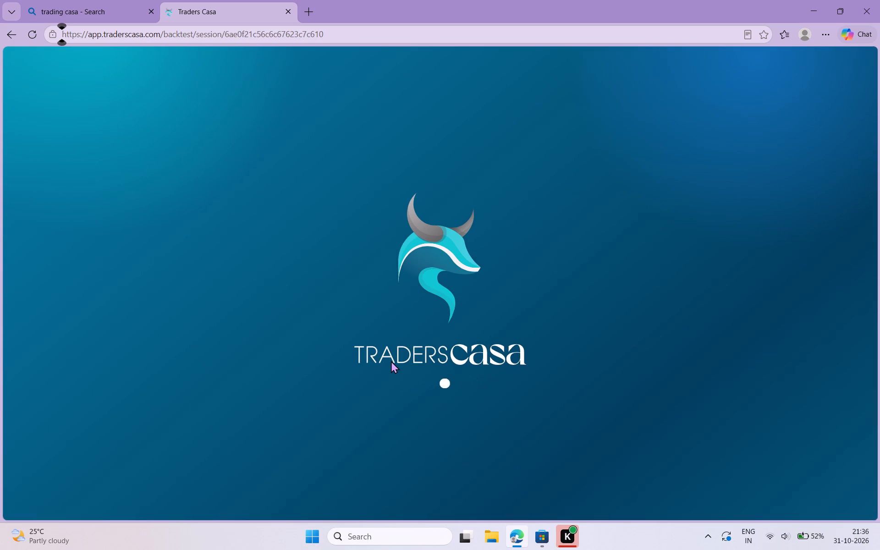
Start the EUR/USD price replay at the latest candles and set the time advanced per step to 15m.
scroll(484, 377, left, 2)
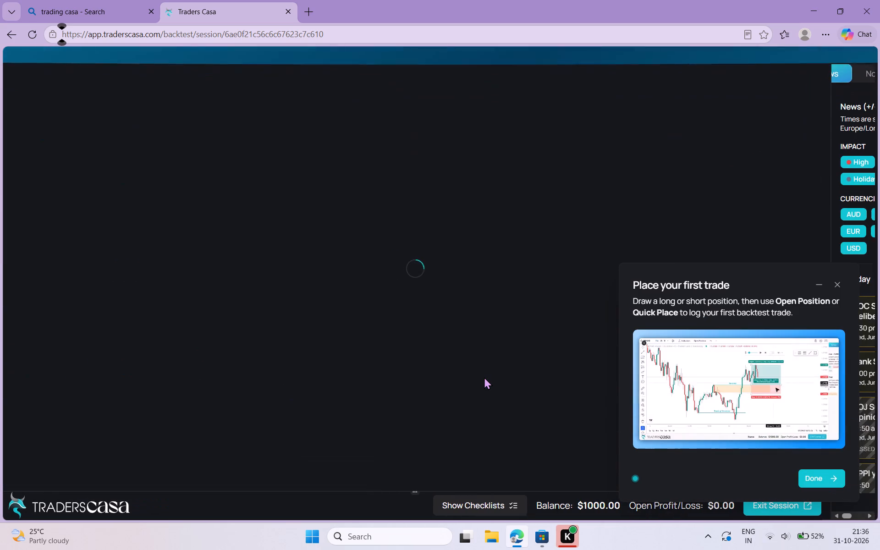
drag(539, 148, 216, 198)
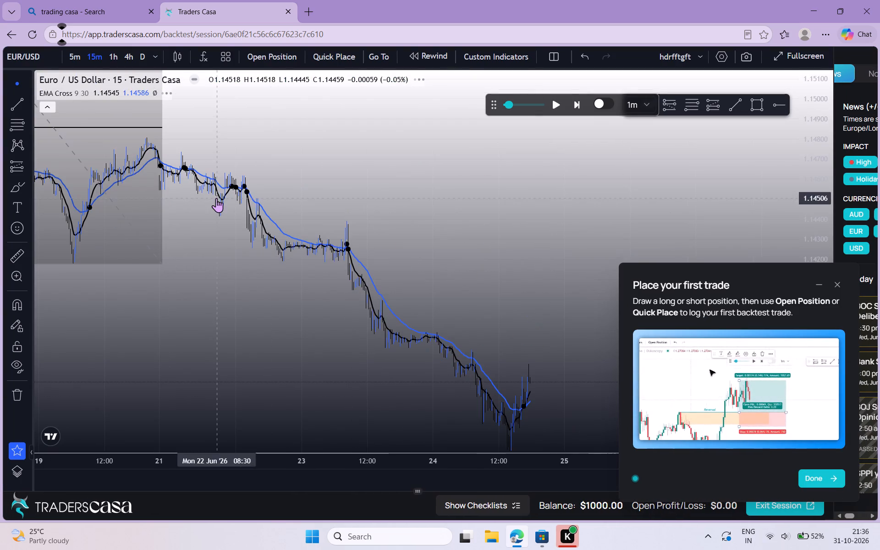
drag(335, 263, 154, 113)
drag(213, 150, 93, 146)
drag(235, 237, 125, 226)
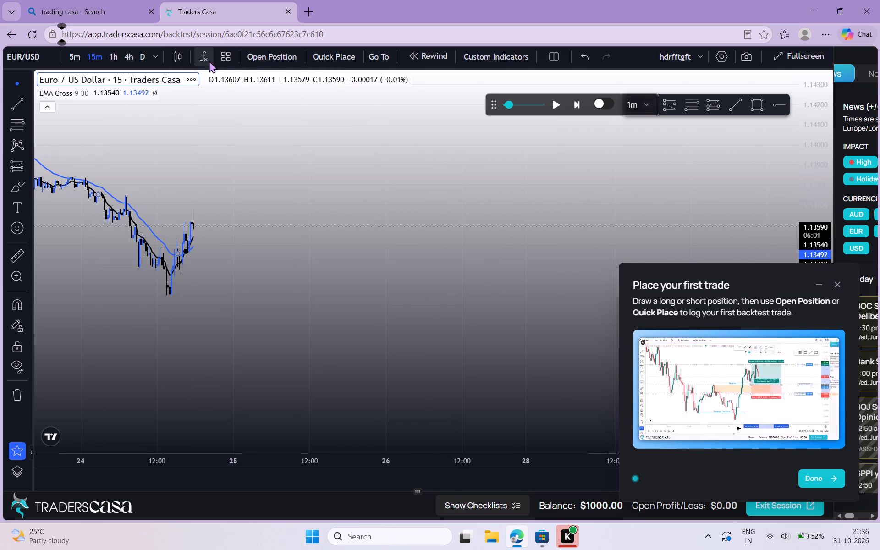
click(558, 101)
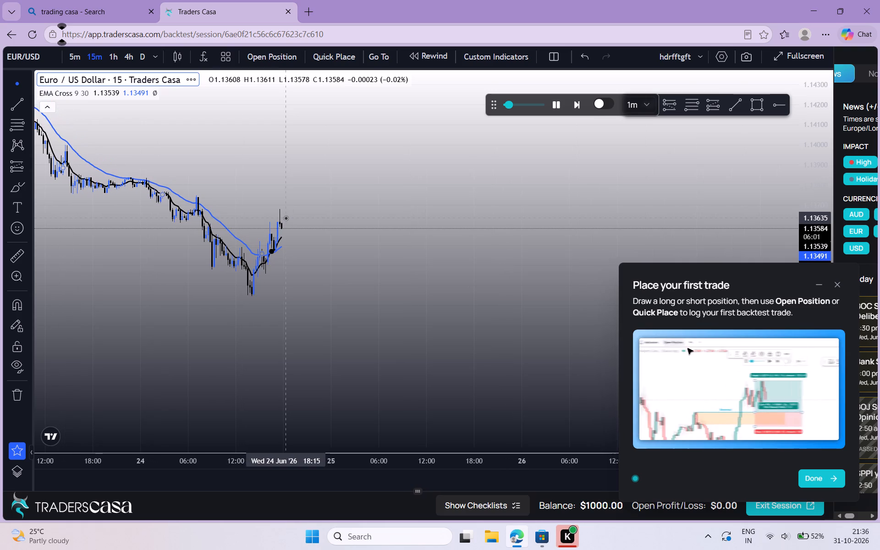
click(638, 103)
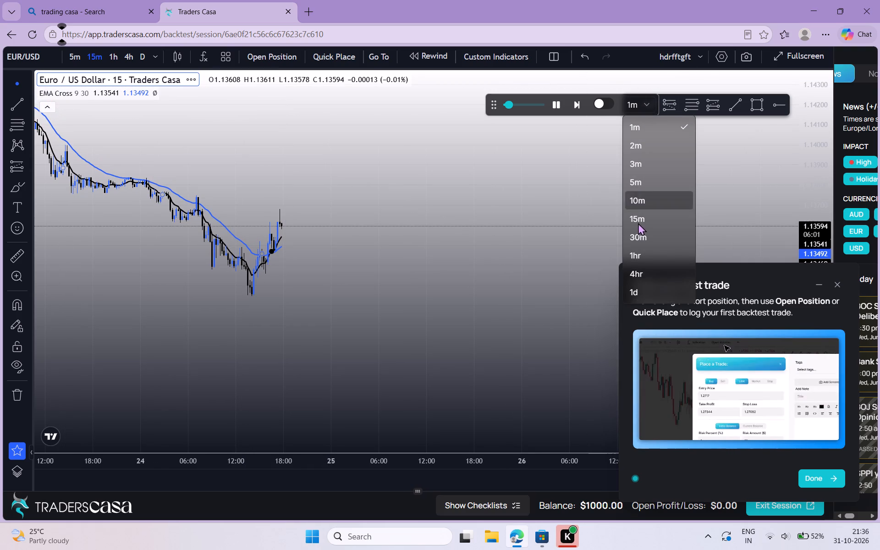
click(641, 221)
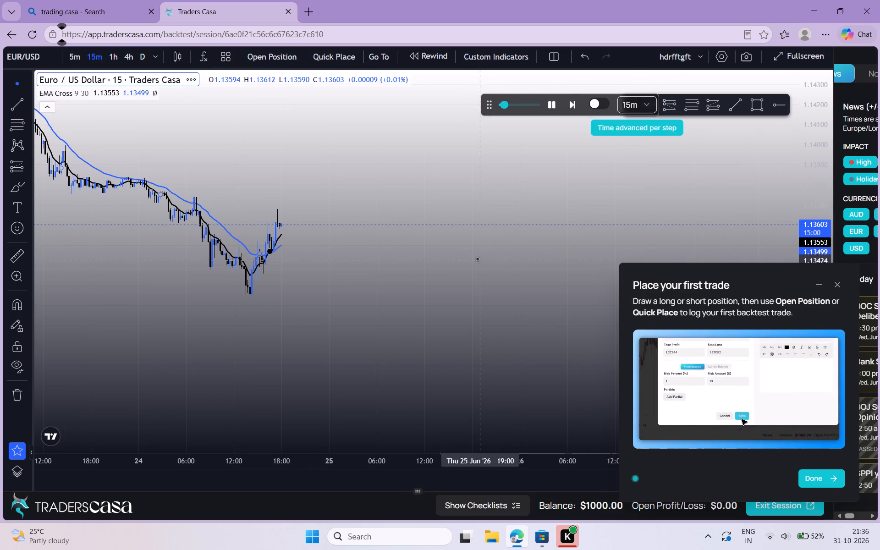
Follow the running EUR/USD replay and examine the candles forming after the 24 June low.
click(479, 254)
drag(381, 313, 310, 310)
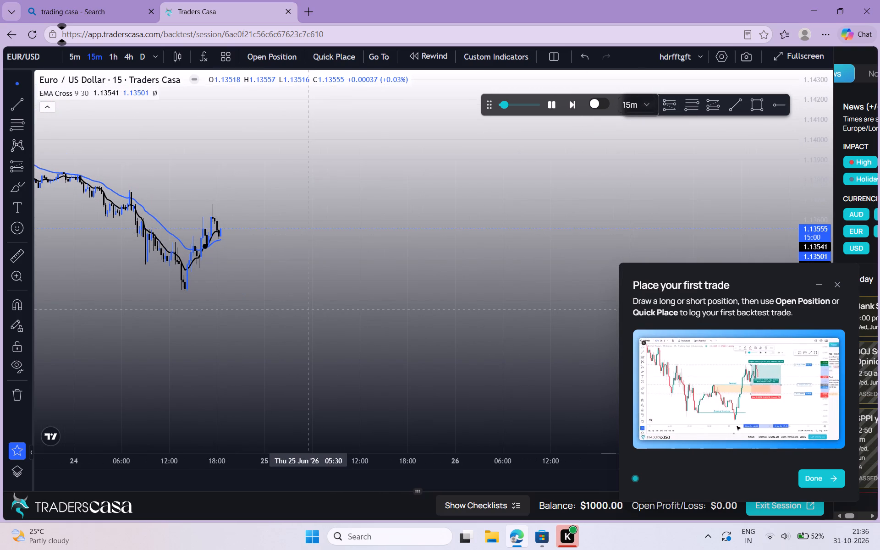
drag(310, 310, 471, 331)
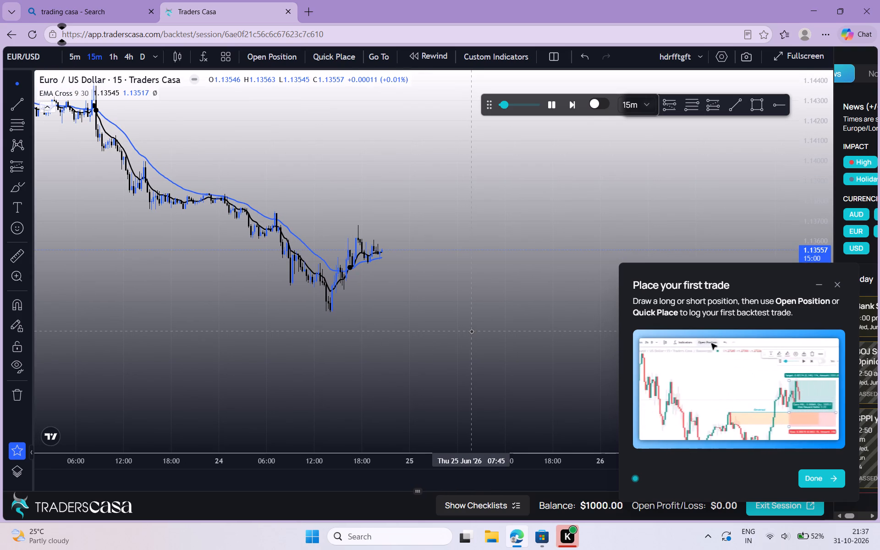
drag(471, 331, 498, 297)
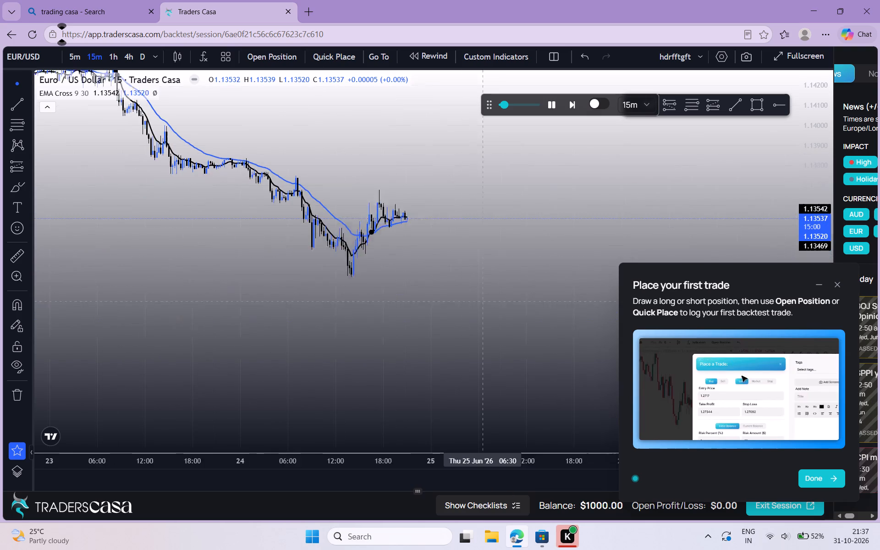
drag(498, 297, 504, 296)
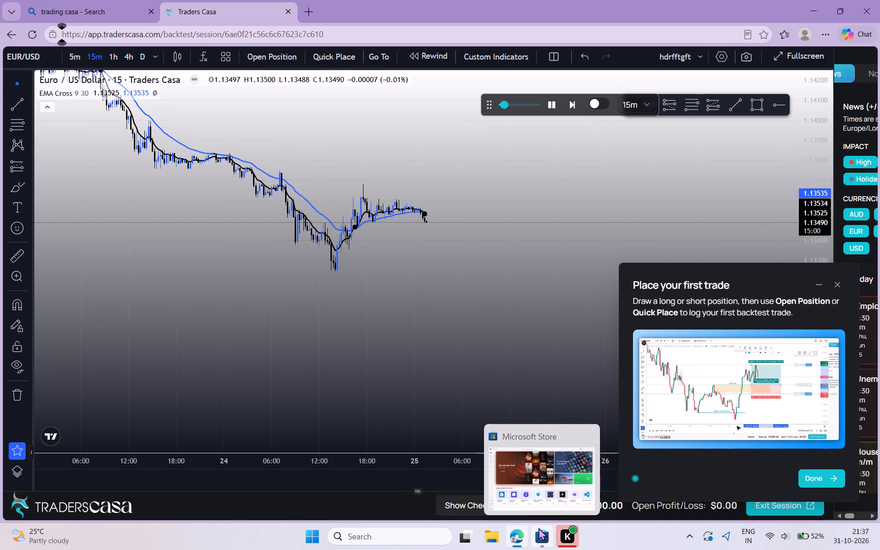
Close the Microsoft Store window.
click(586, 433)
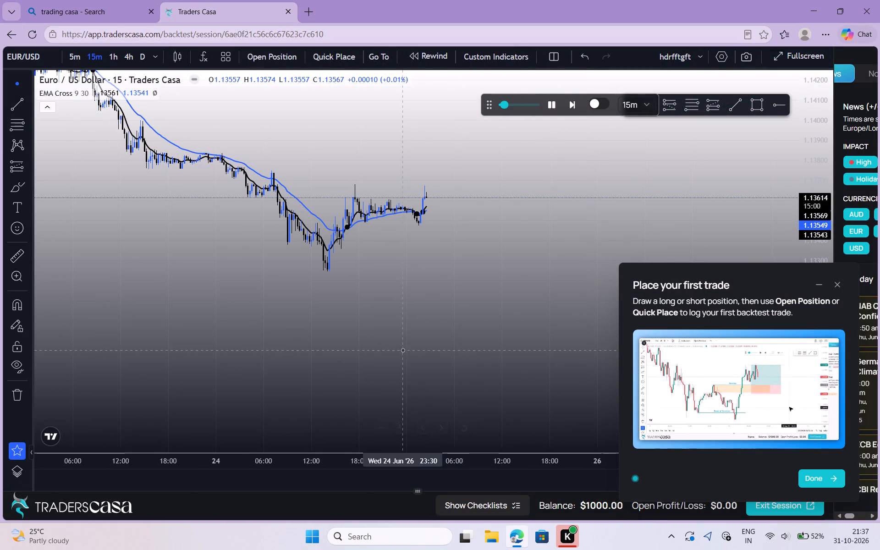
Examine the EUR/USD price action and EMA crosses on the 15-minute chart as the replay advances through 25 June.
drag(442, 322, 388, 357)
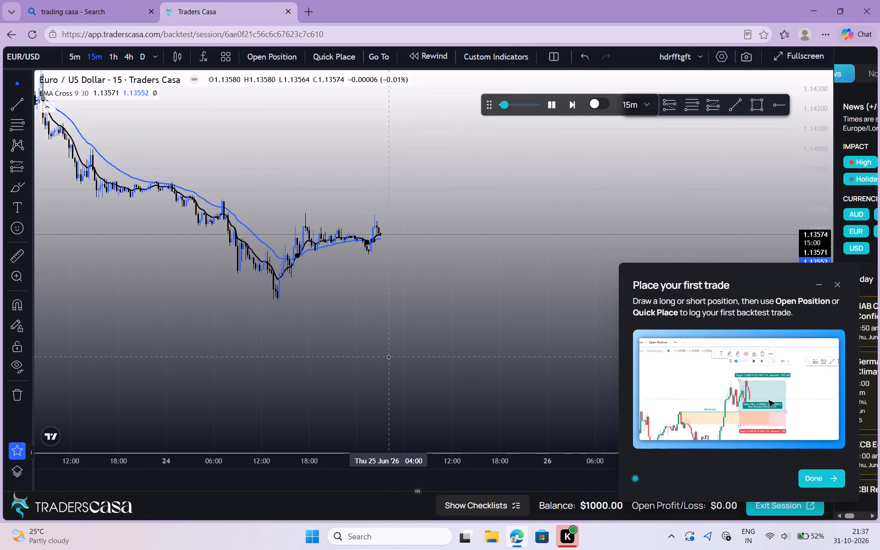
drag(388, 357, 304, 393)
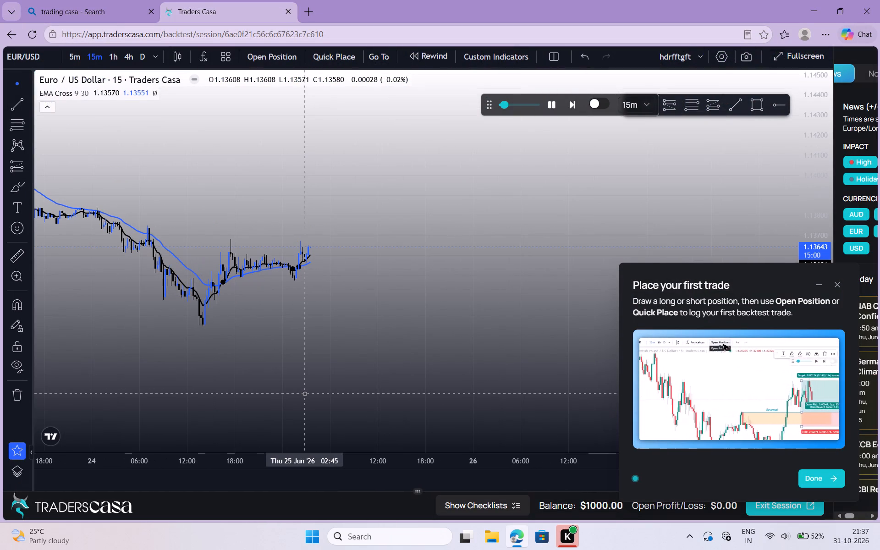
drag(304, 393, 324, 387)
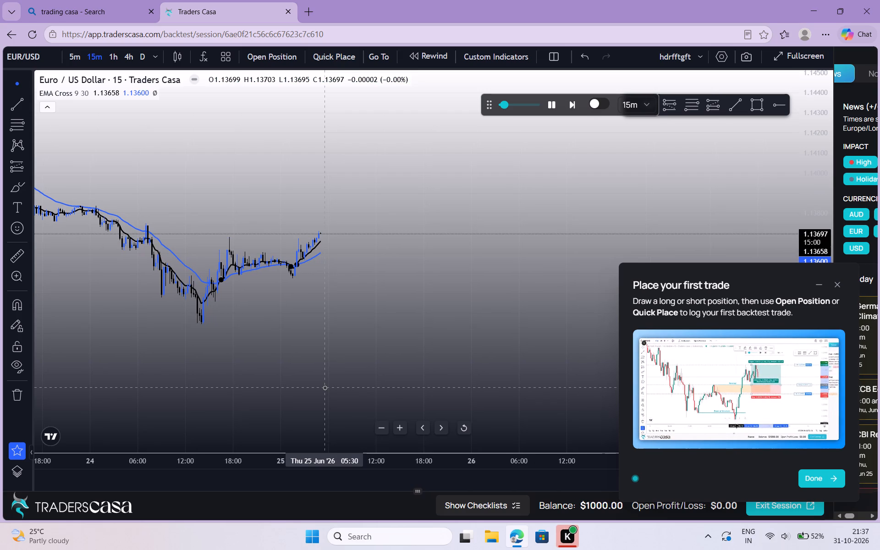
click(324, 387)
drag(324, 387, 227, 410)
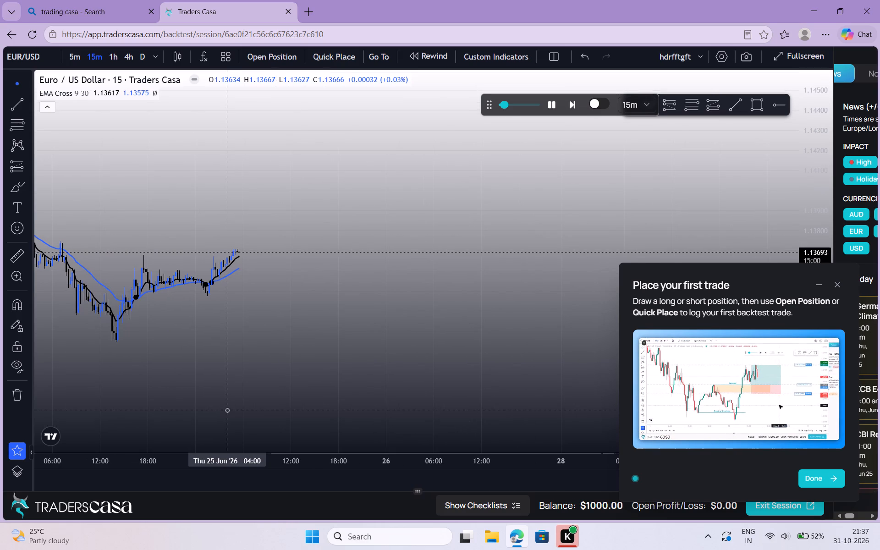
click(227, 410)
drag(275, 360, 245, 405)
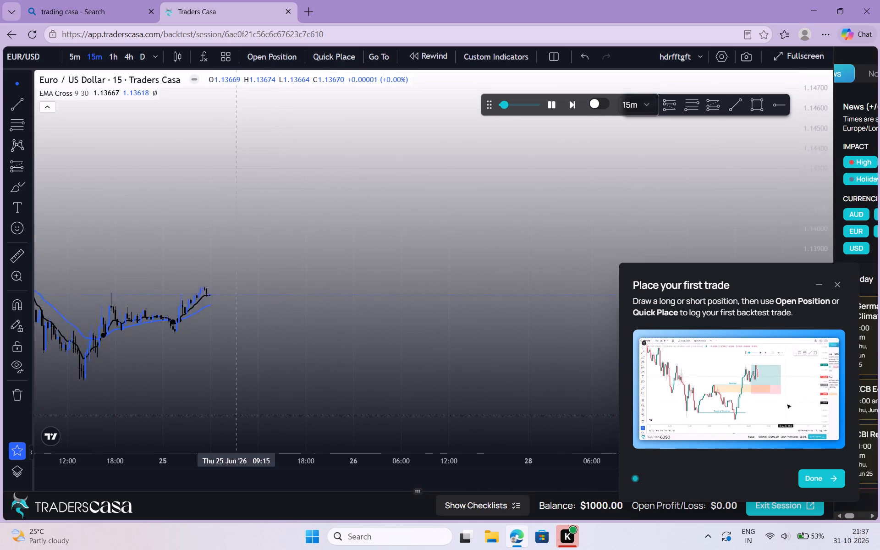
drag(245, 405, 297, 340)
drag(297, 340, 182, 343)
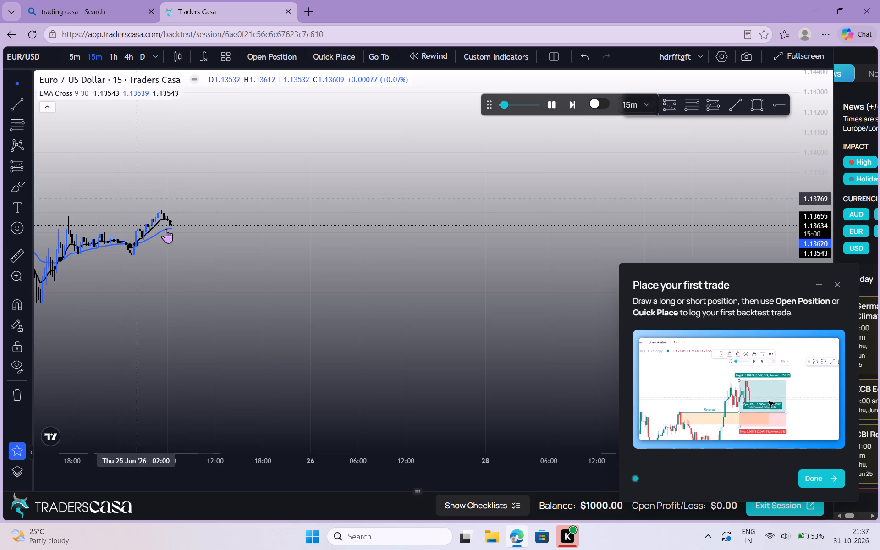
double_click(176, 239)
drag(284, 242, 401, 239)
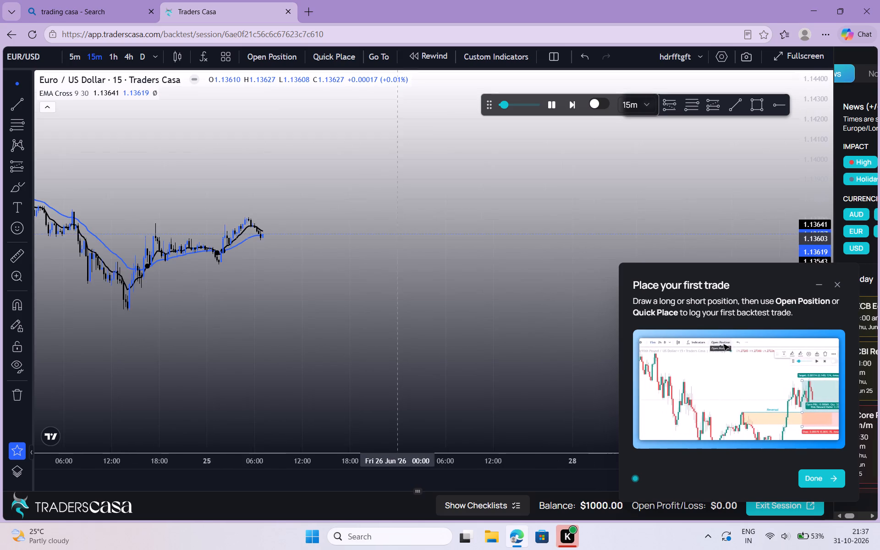
drag(401, 239, 401, 239)
drag(273, 308, 211, 357)
drag(278, 280, 345, 246)
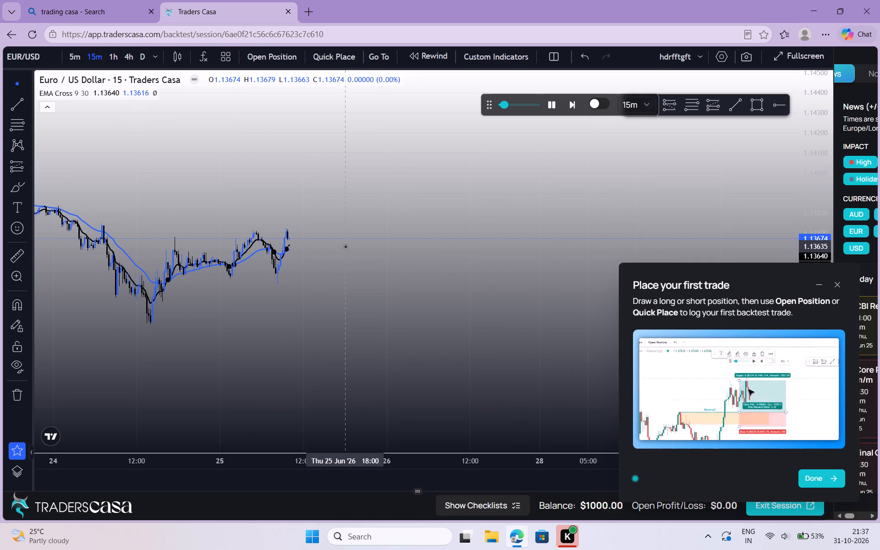
drag(327, 219, 401, 255)
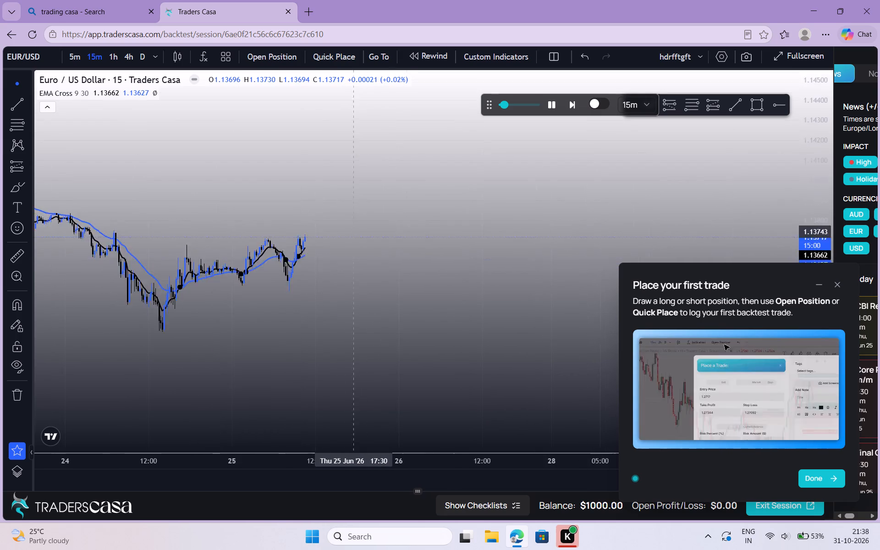
drag(401, 255, 407, 258)
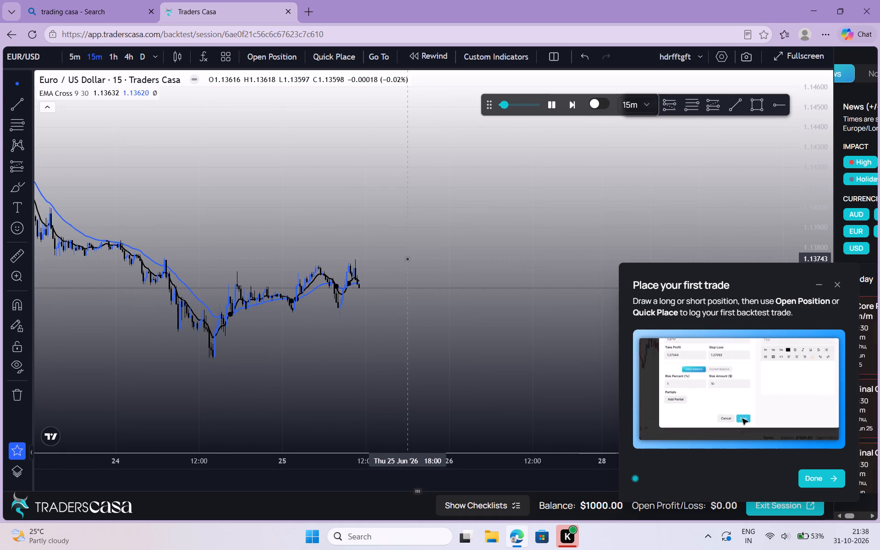
drag(361, 289, 290, 273)
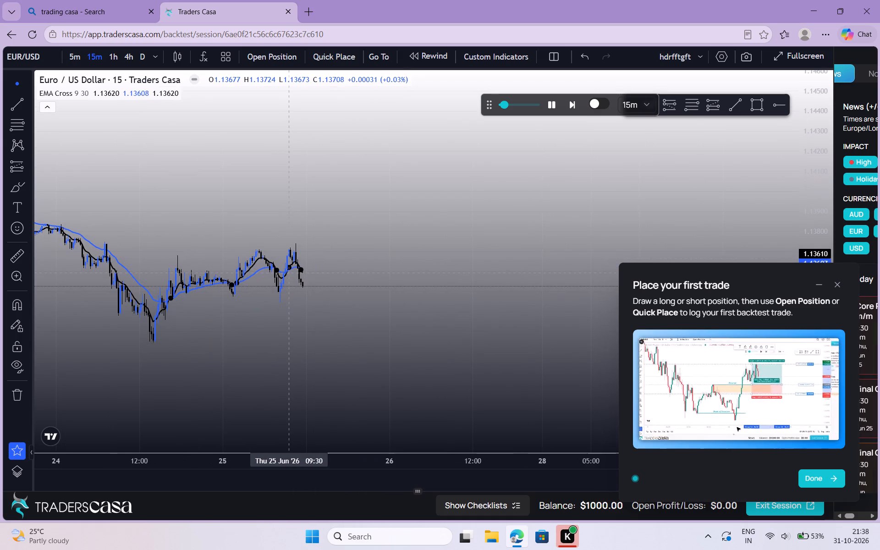
drag(290, 273, 291, 273)
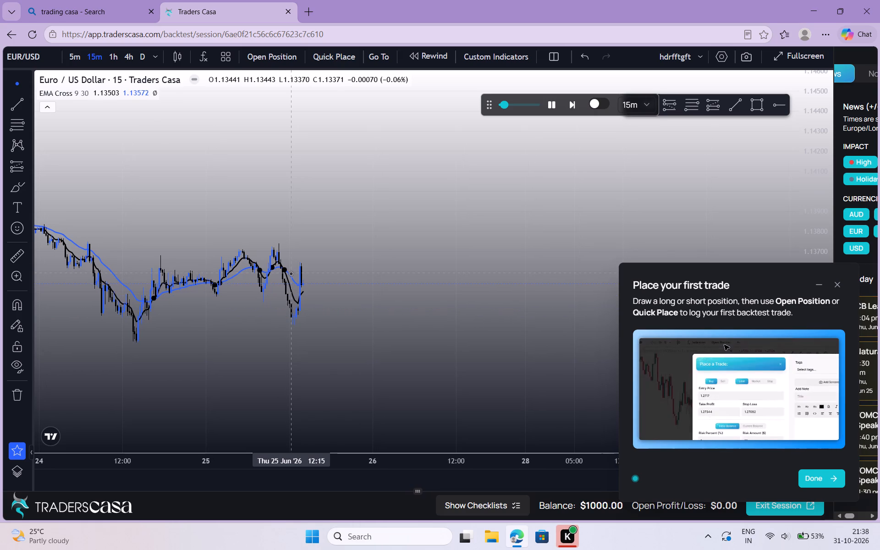
drag(291, 273, 183, 265)
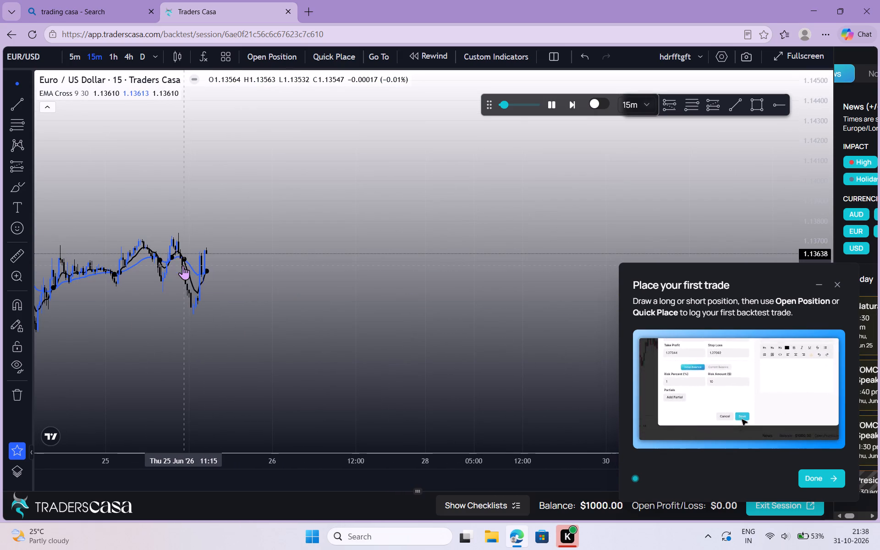
click(183, 265)
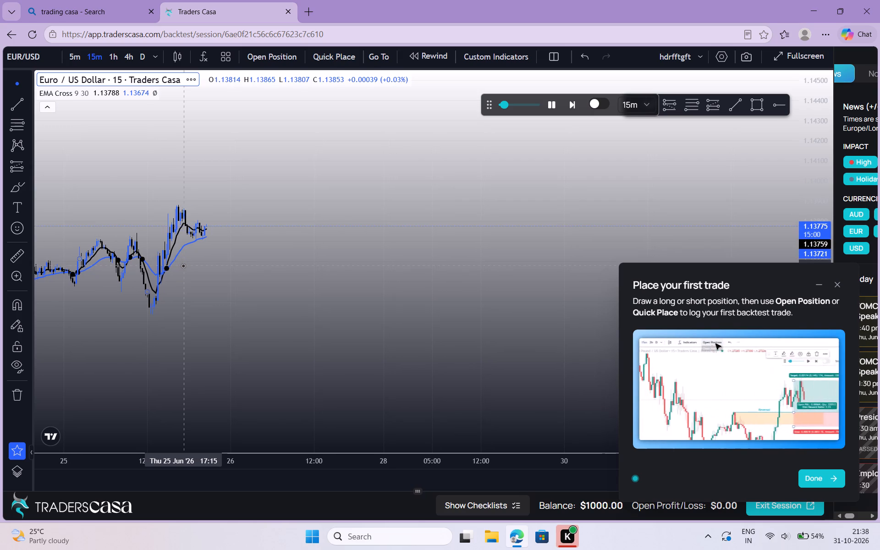
Draw a Fib Retracement from the 25 June 12:30 swing low up to the swing high at about 1.13863.
drag(183, 265, 137, 337)
drag(137, 337, 110, 356)
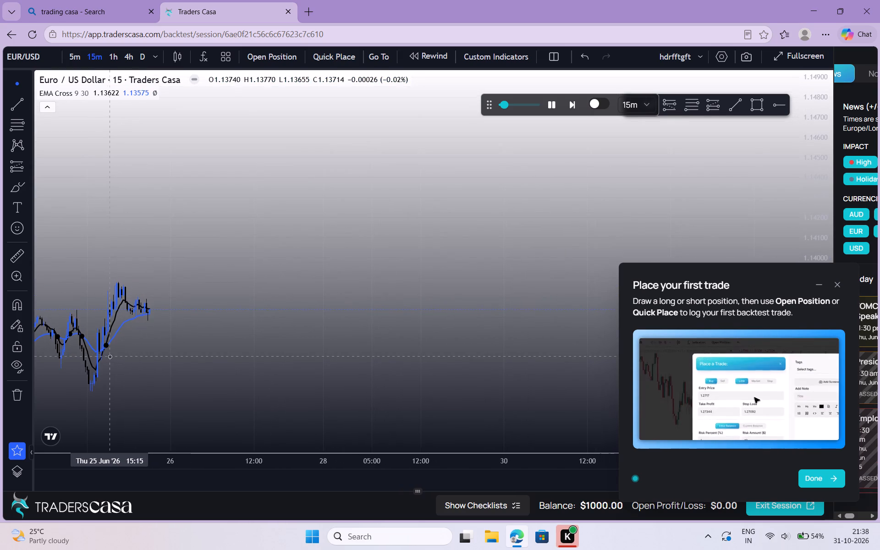
drag(192, 315, 334, 209)
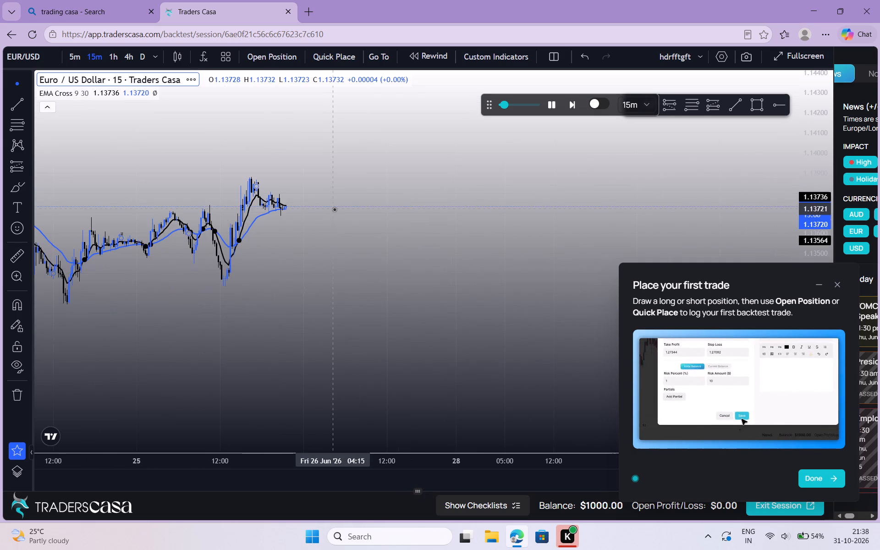
click(692, 99)
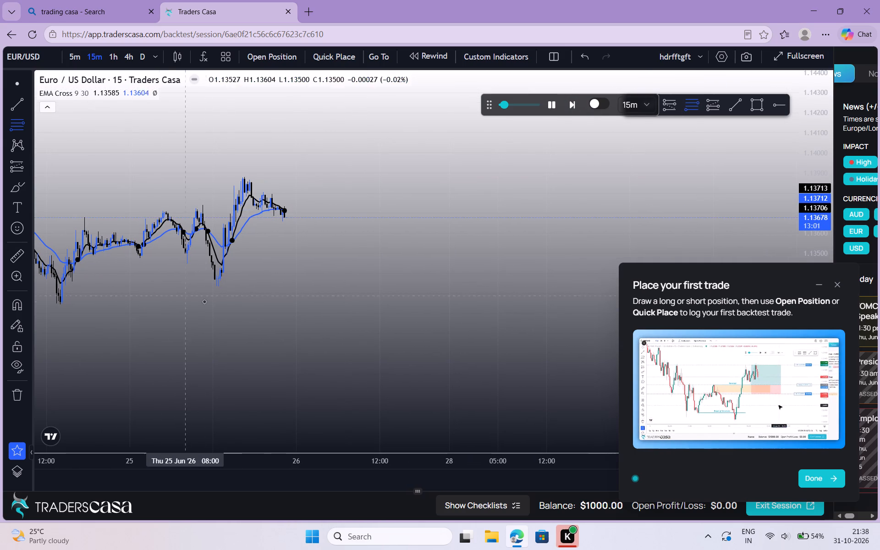
drag(214, 299, 240, 285)
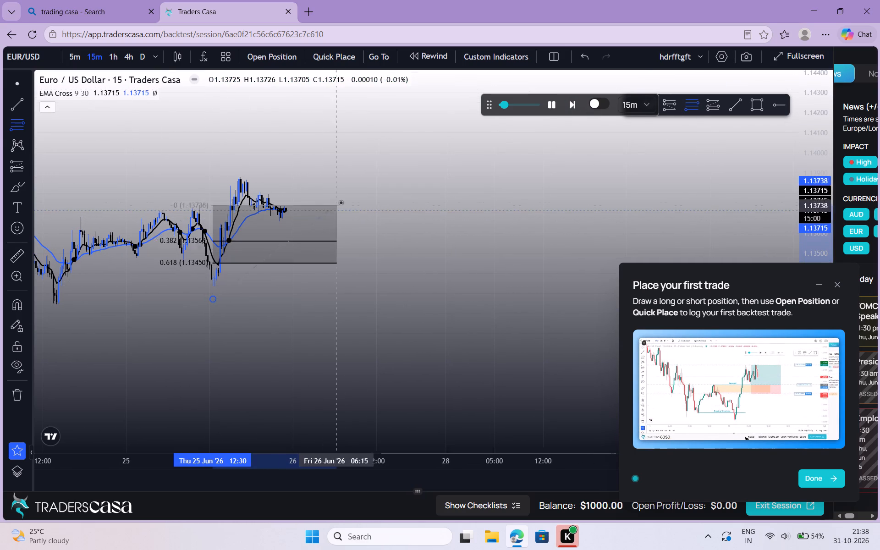
click(358, 180)
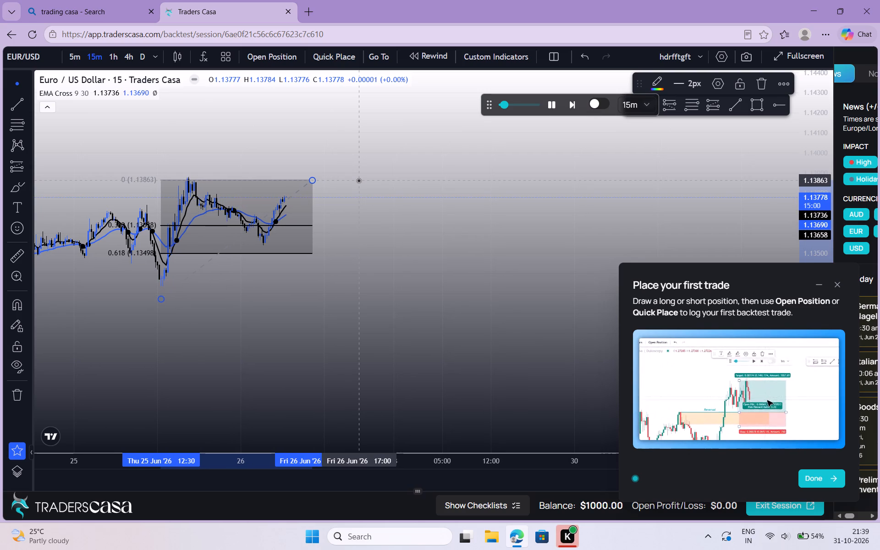
click(358, 180)
Examine the replayed EUR/USD candles of 26 June against the retracement levels and the swing high.
drag(358, 180, 349, 212)
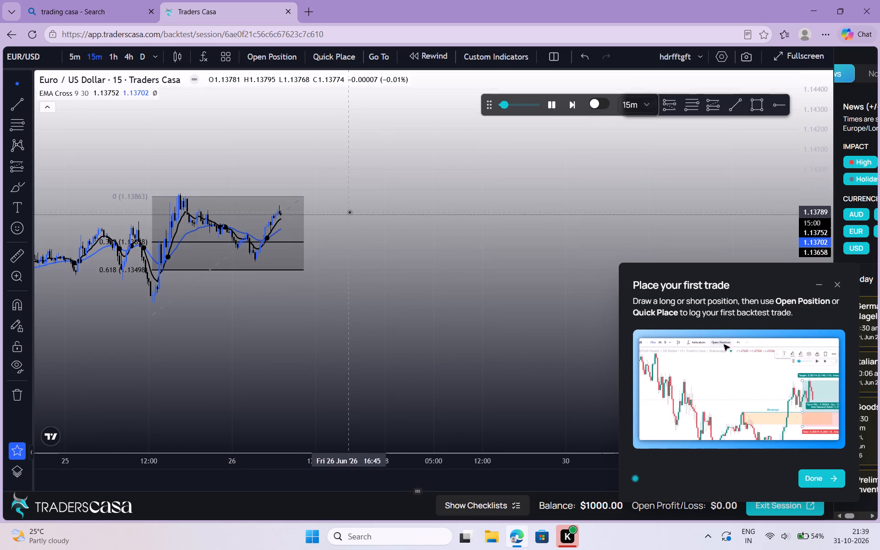
drag(349, 212, 381, 211)
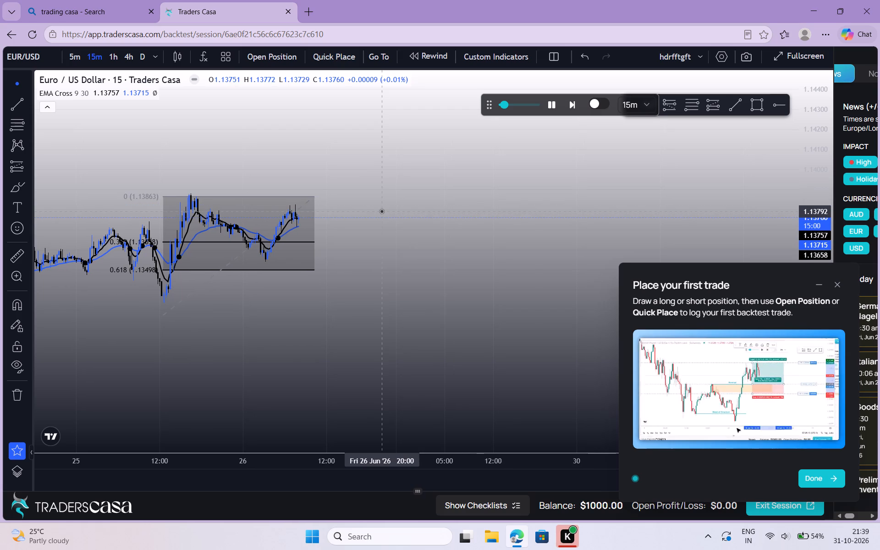
right_click(381, 211)
scroll(381, 211, right, 1)
drag(356, 184, 422, 191)
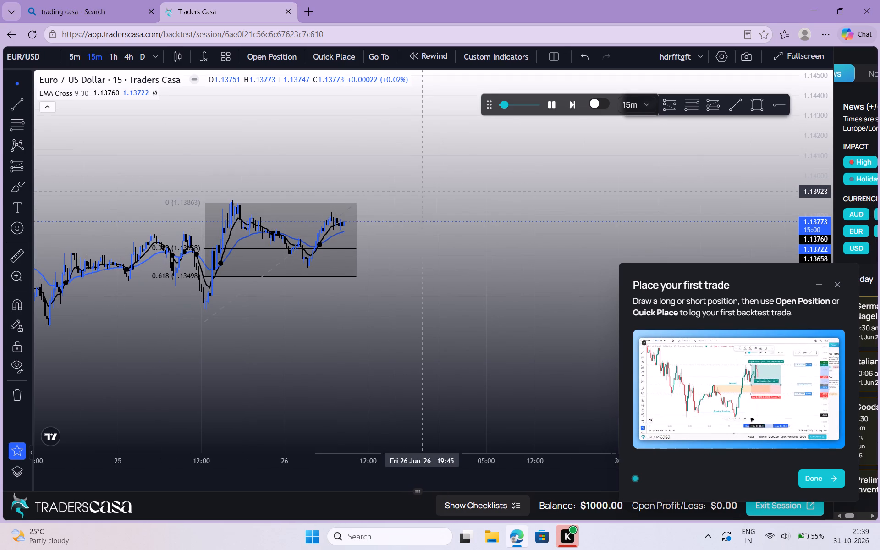
drag(422, 191, 422, 192)
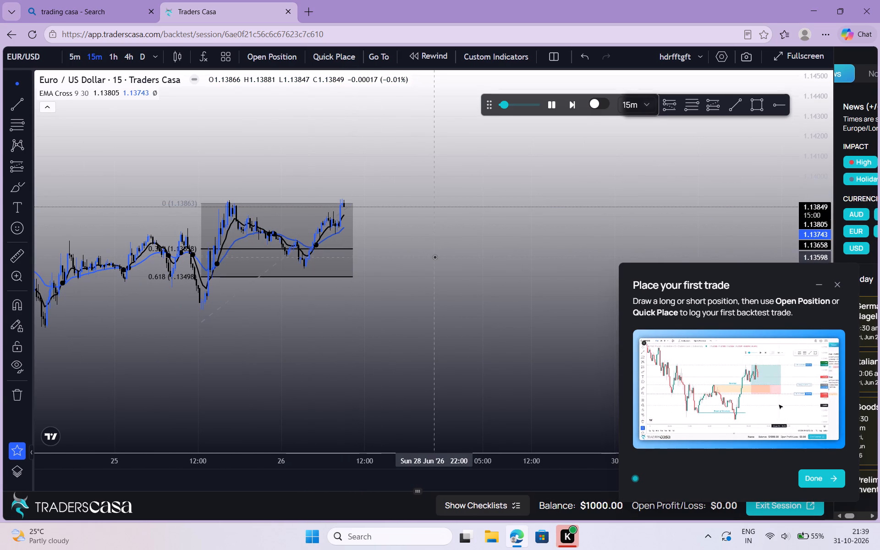
double_click(434, 257)
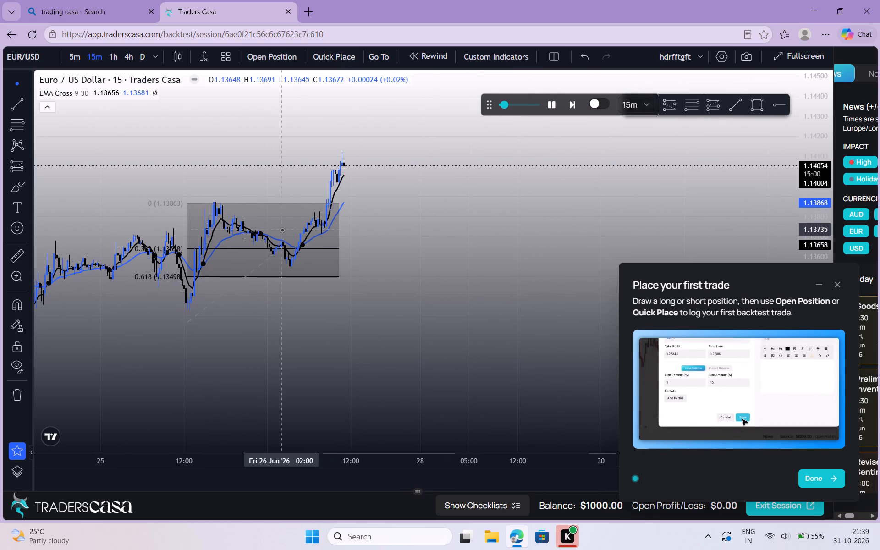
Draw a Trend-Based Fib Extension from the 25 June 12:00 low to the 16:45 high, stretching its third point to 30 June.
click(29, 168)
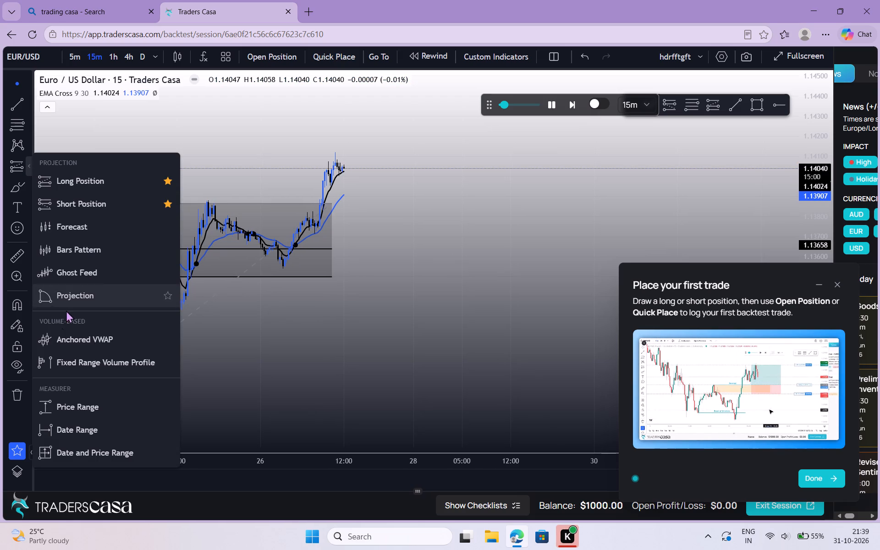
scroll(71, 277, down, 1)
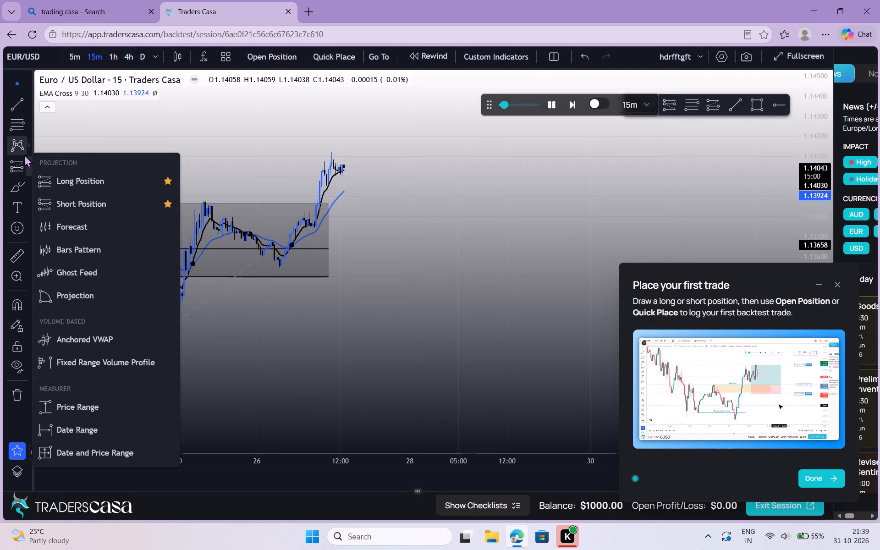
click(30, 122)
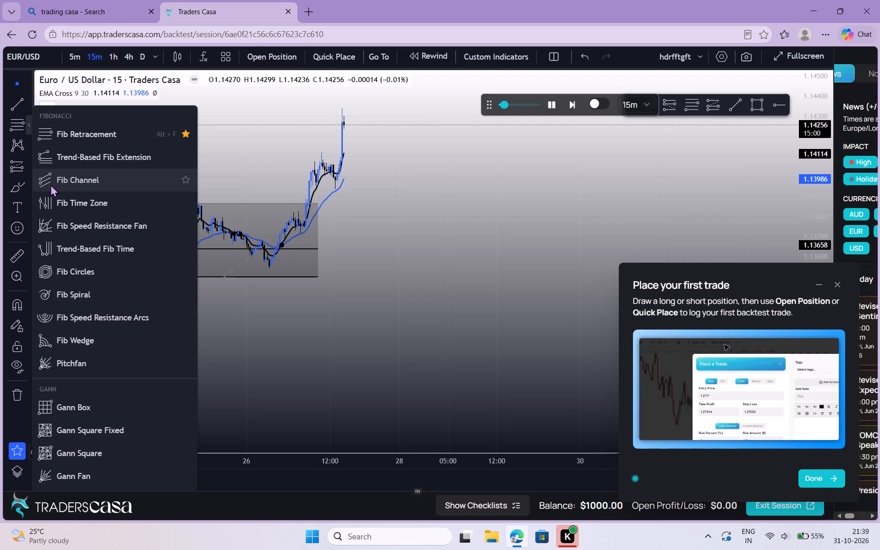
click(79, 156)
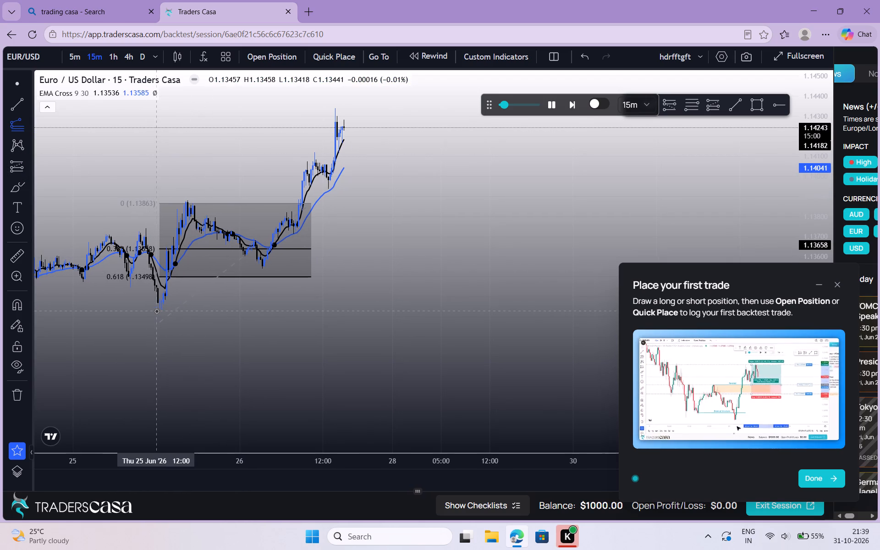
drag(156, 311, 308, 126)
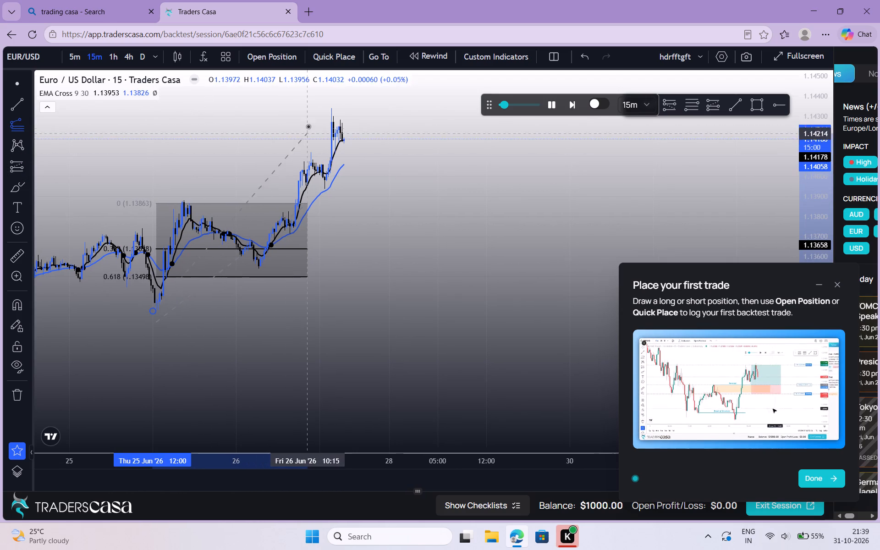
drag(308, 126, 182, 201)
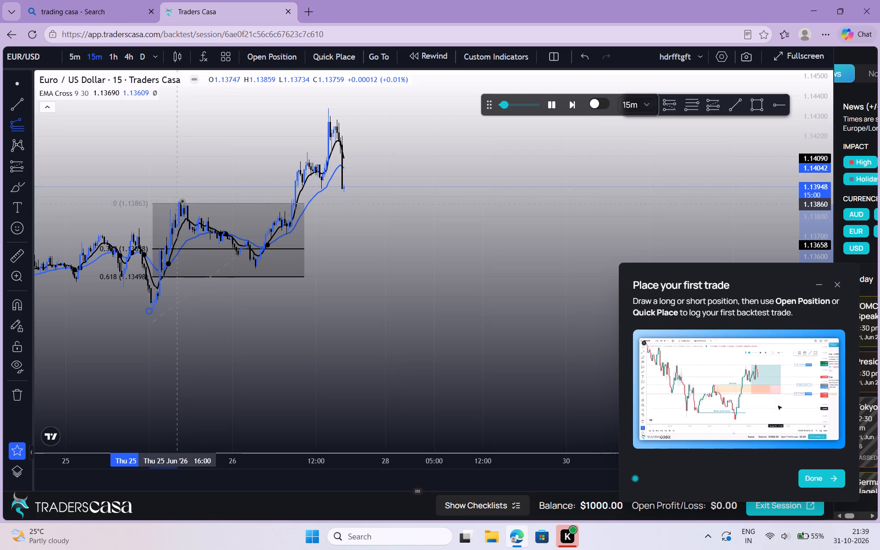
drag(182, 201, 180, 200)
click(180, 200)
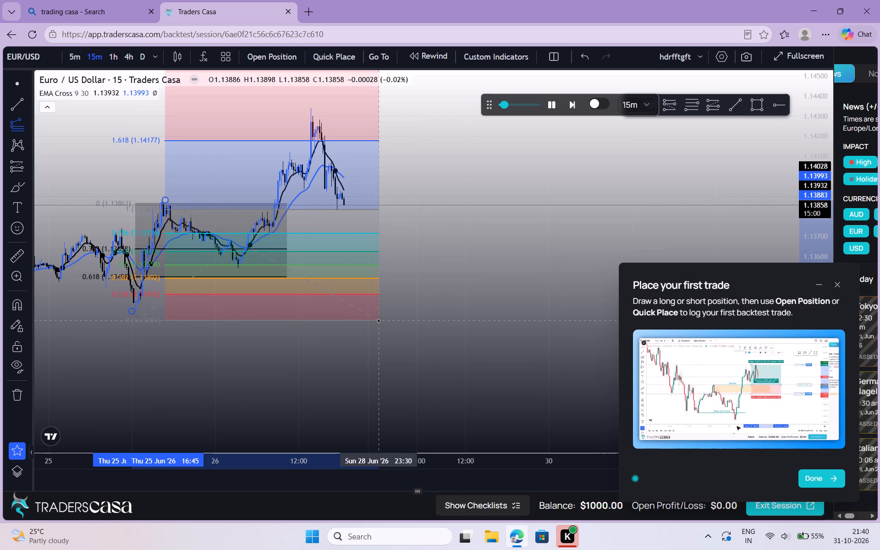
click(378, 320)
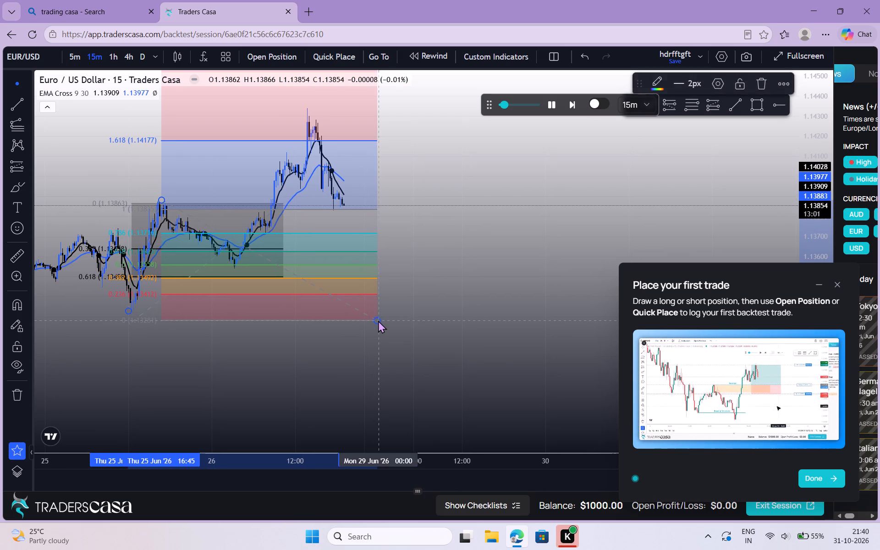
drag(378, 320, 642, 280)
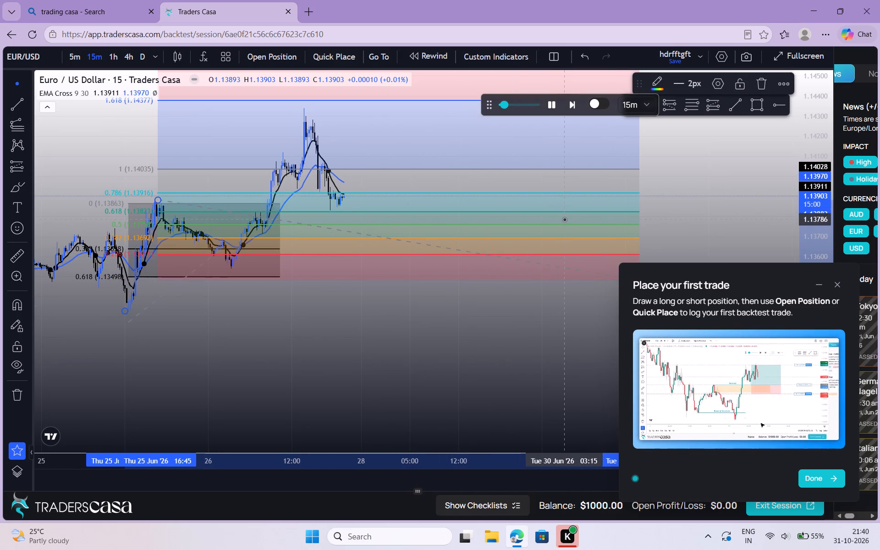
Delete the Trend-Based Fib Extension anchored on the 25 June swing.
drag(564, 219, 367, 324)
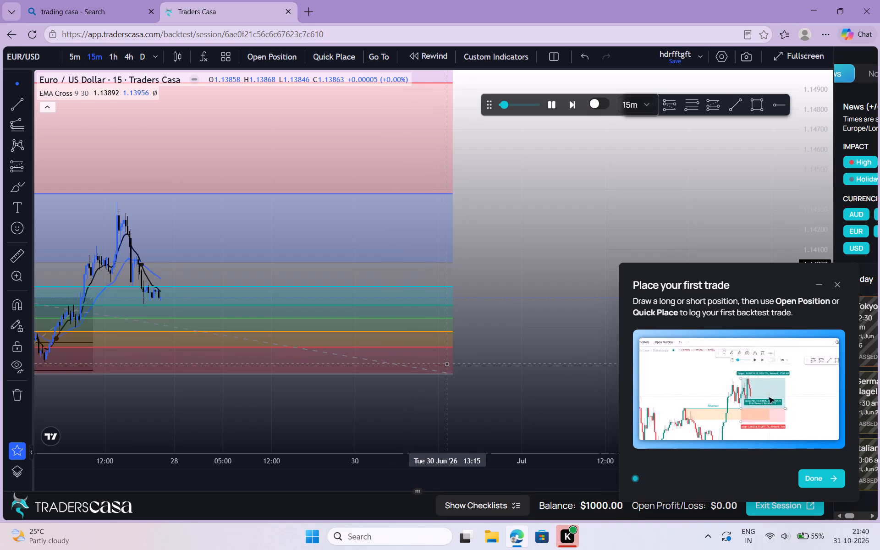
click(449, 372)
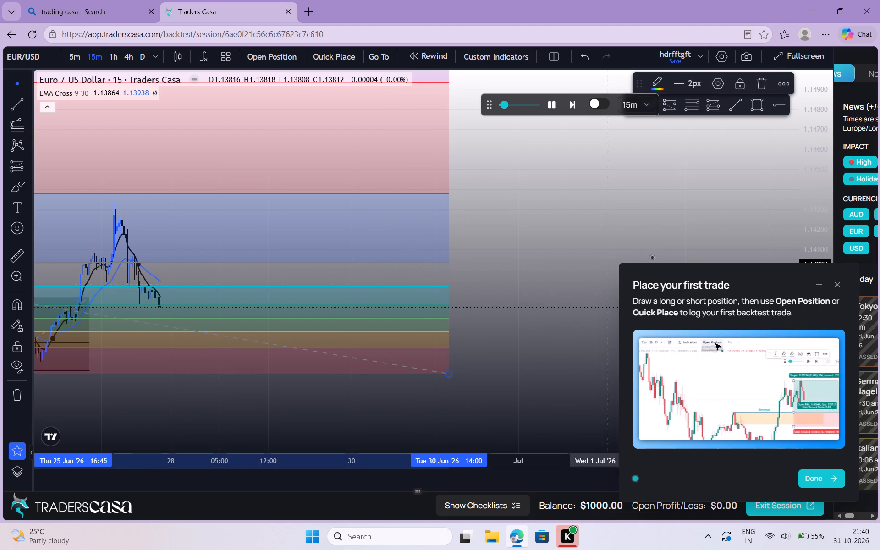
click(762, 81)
Draw a Trend-Based Fib Extension from the 26 June 03:15 low to the 13:45 high, third point 29 June 06:00 near 1.13544.
drag(457, 181, 586, 170)
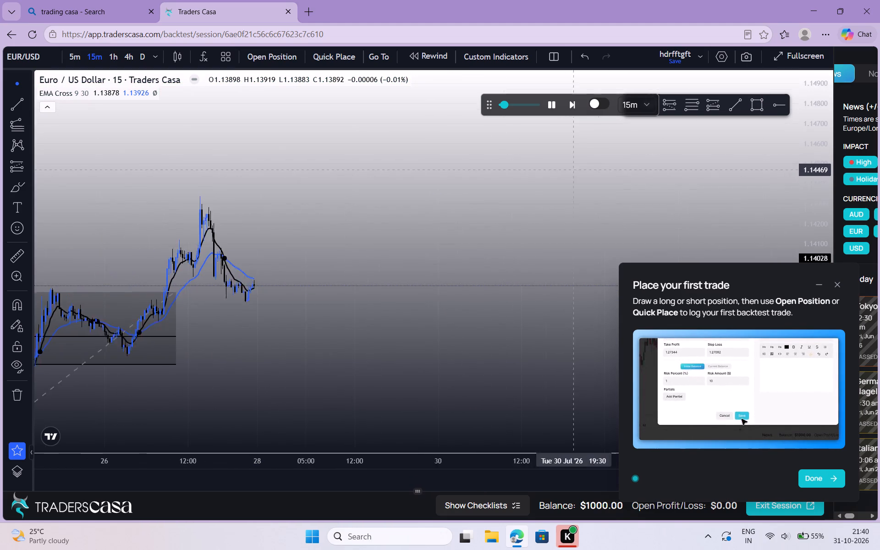
drag(586, 170, 615, 166)
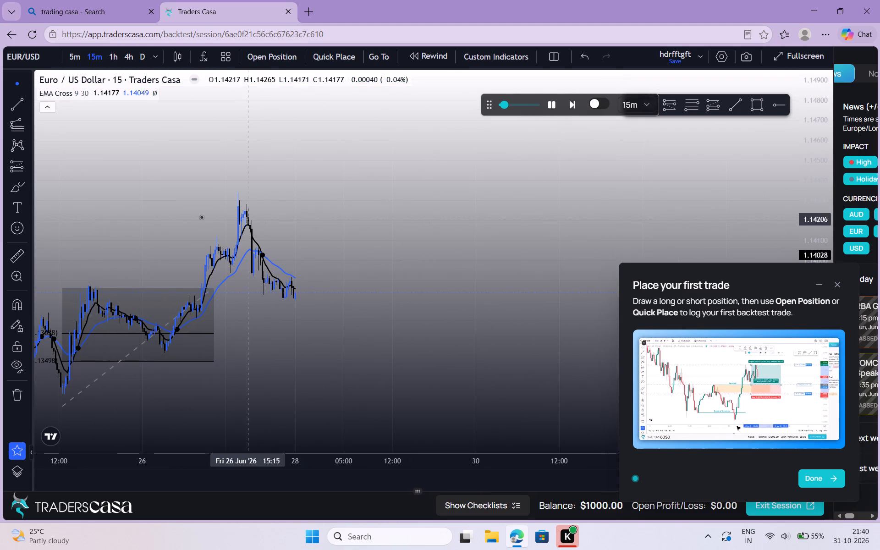
click(21, 128)
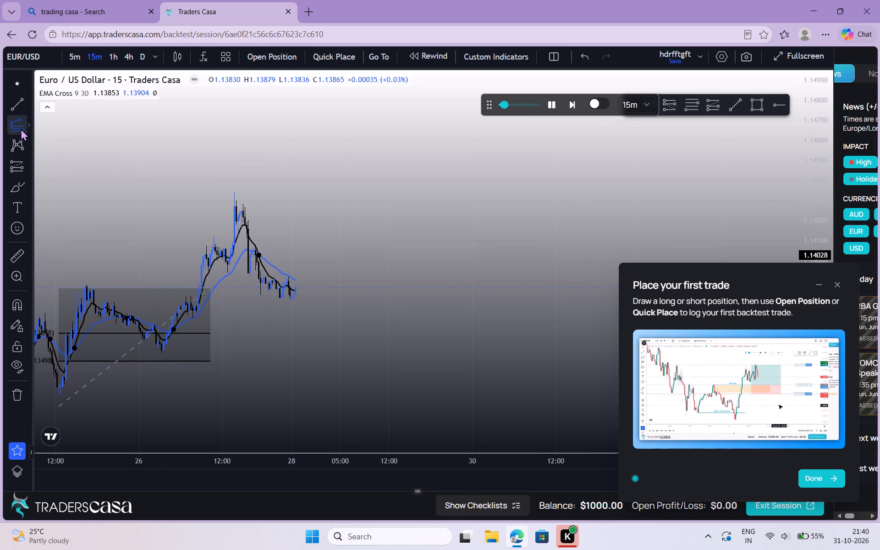
drag(158, 348, 229, 197)
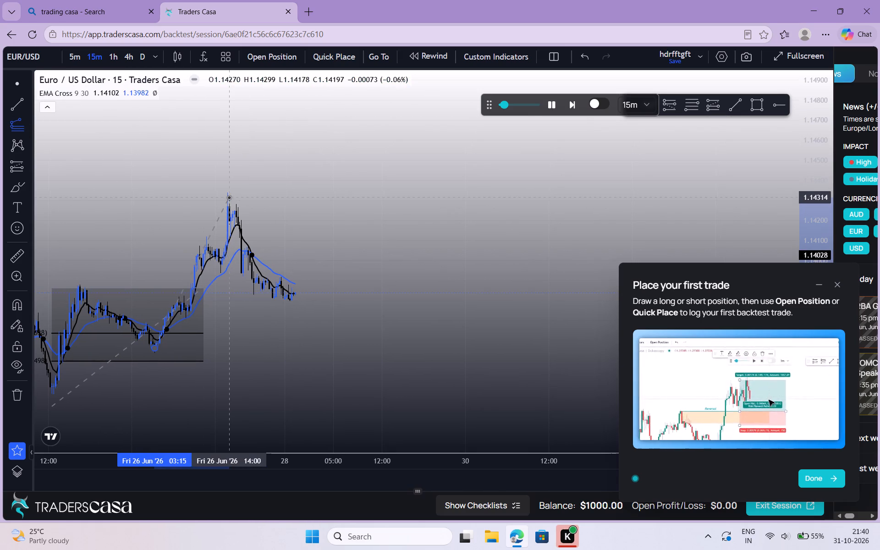
click(226, 189)
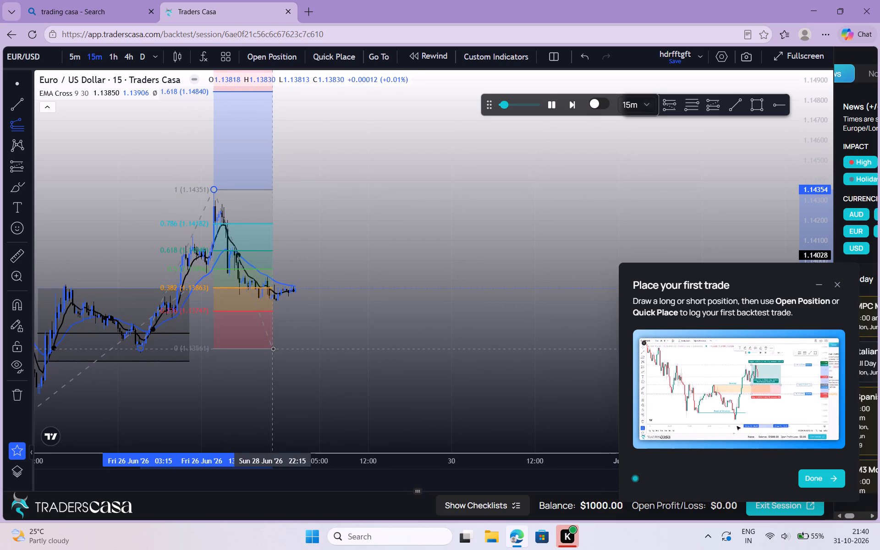
click(317, 352)
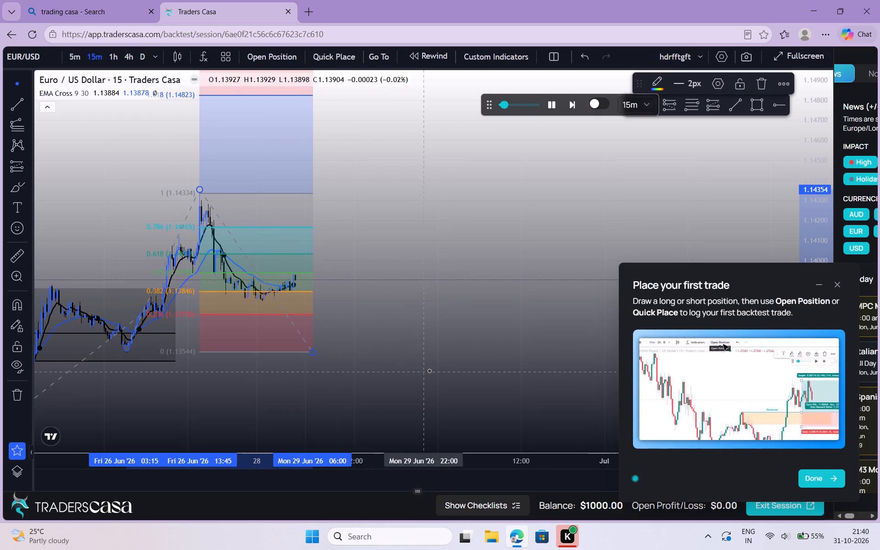
click(429, 370)
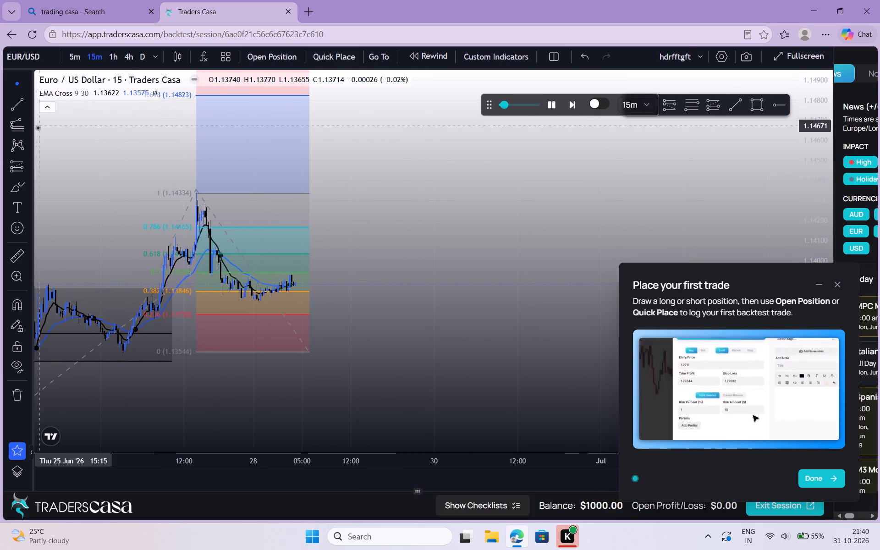
Add Trend-Based Fib Extension to the favourite drawing tools.
click(28, 124)
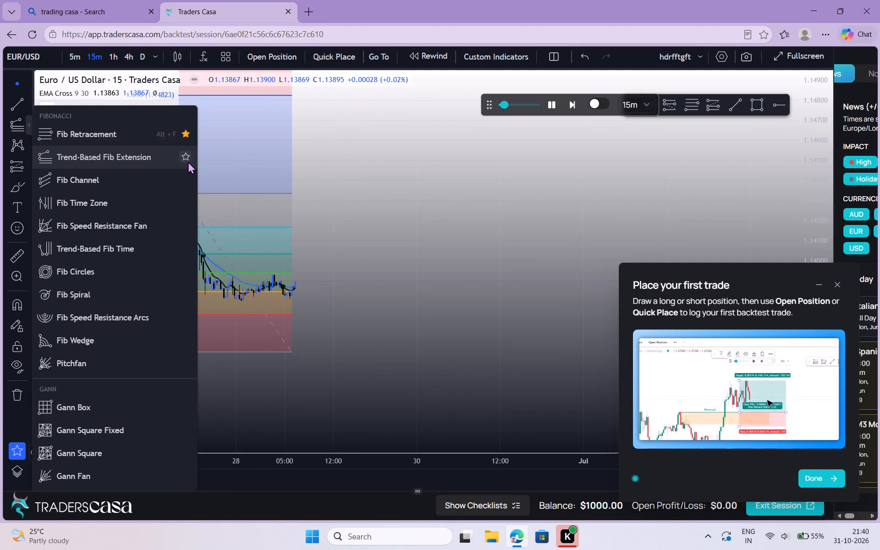
click(186, 158)
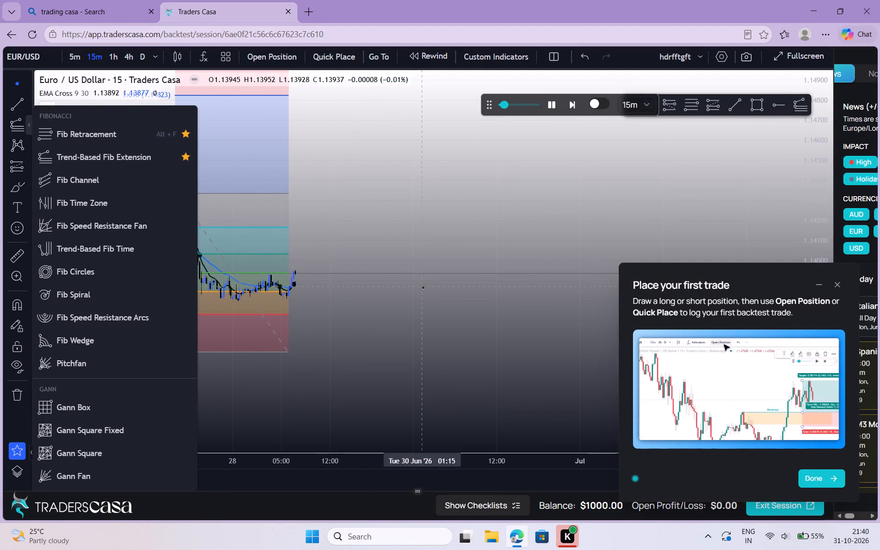
click(423, 287)
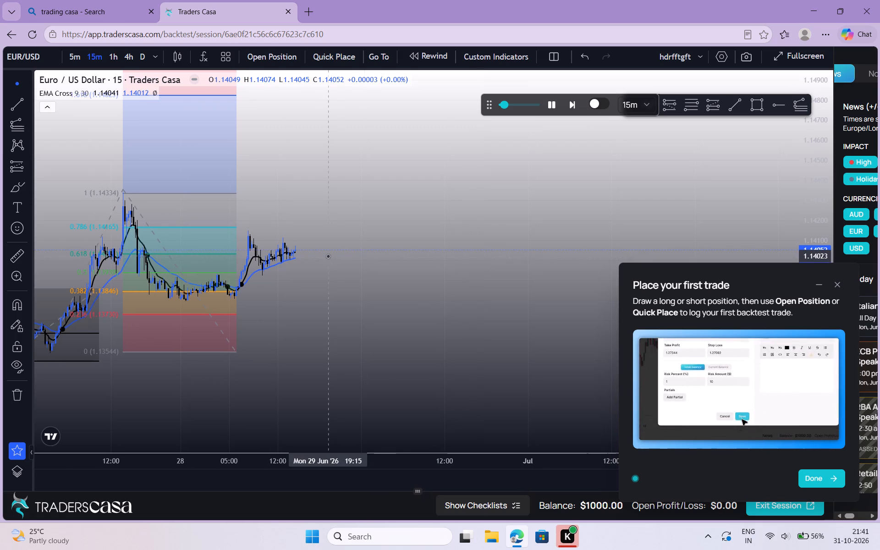
Examine the EUR/USD advance of 29 and 30 June relative to the Fib extension levels as the replay runs.
drag(327, 260, 209, 247)
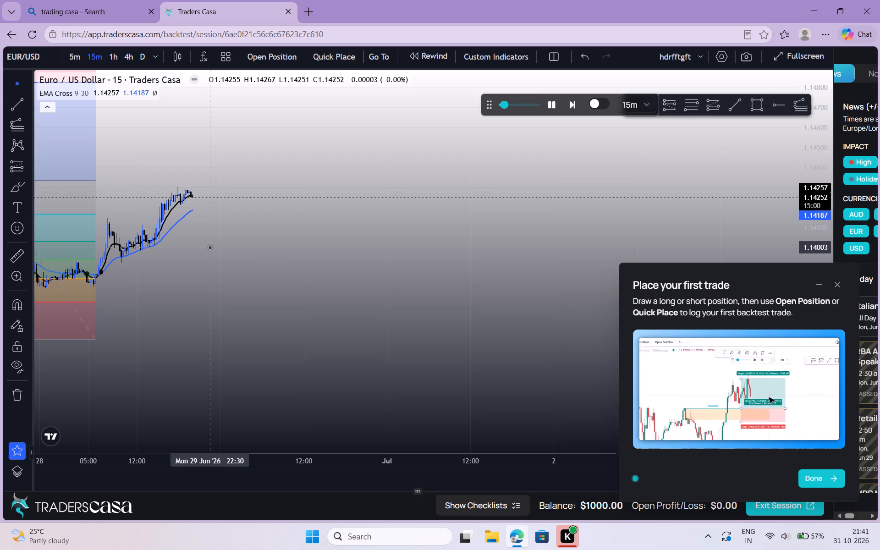
click(209, 247)
drag(209, 247, 267, 189)
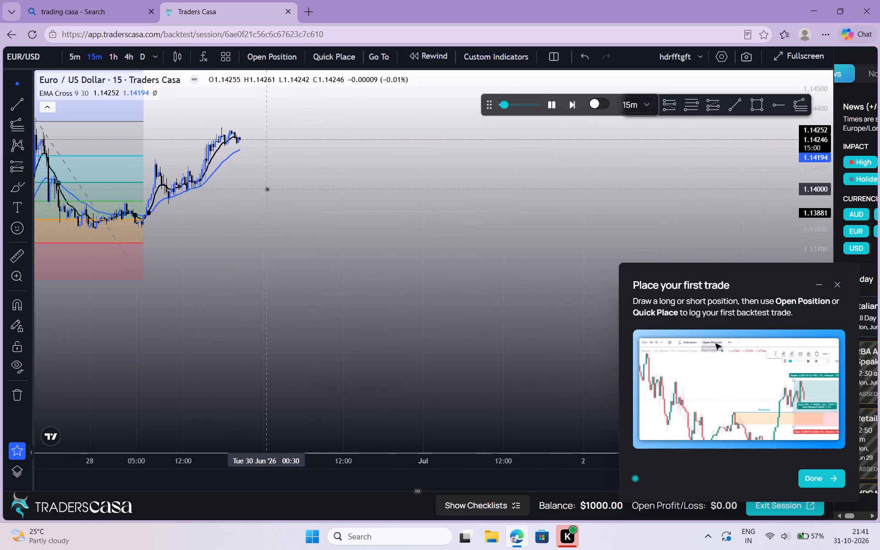
drag(307, 258, 404, 334)
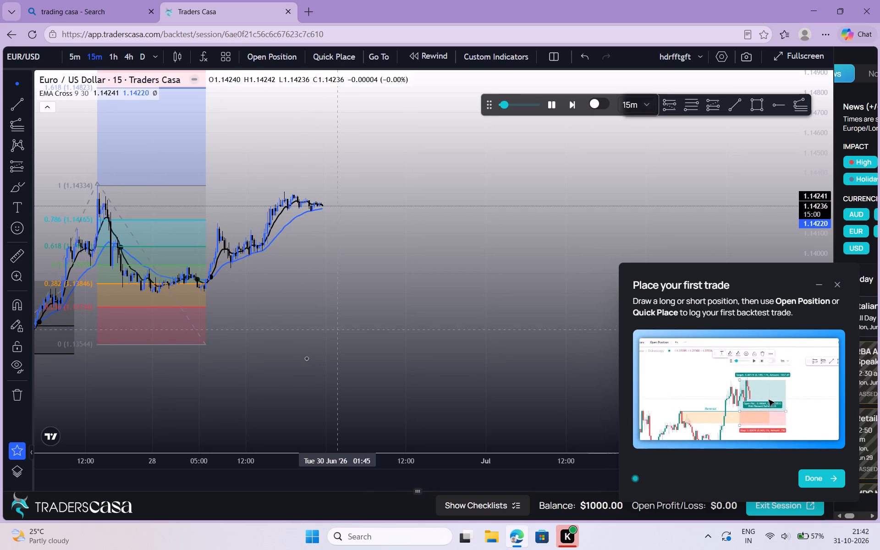
drag(294, 368, 246, 402)
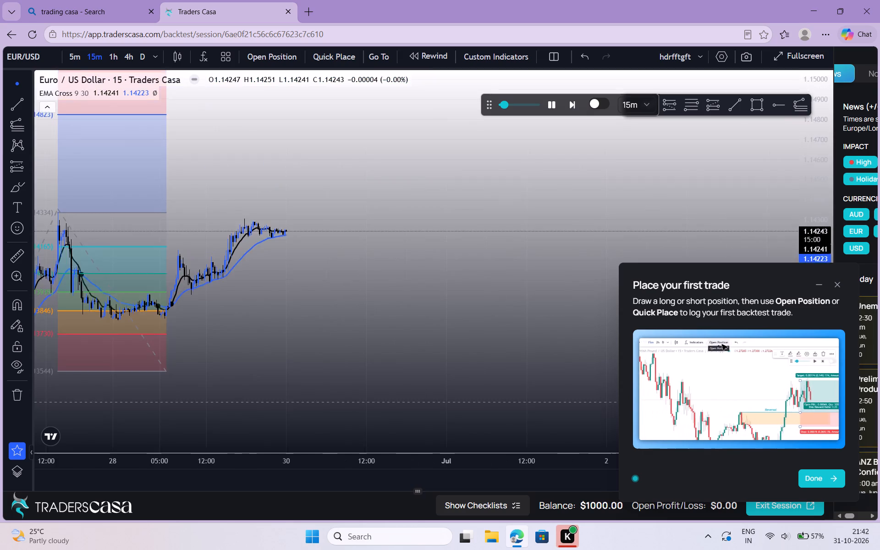
Examine the EUR/USD price swings of 29 and 30 June against the EMA cross as the replay runs.
drag(246, 402, 272, 351)
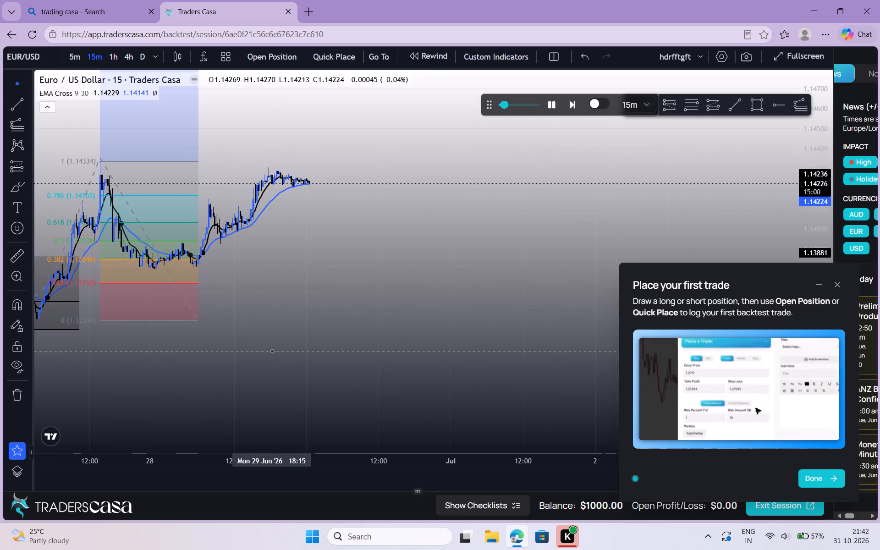
drag(272, 351, 163, 401)
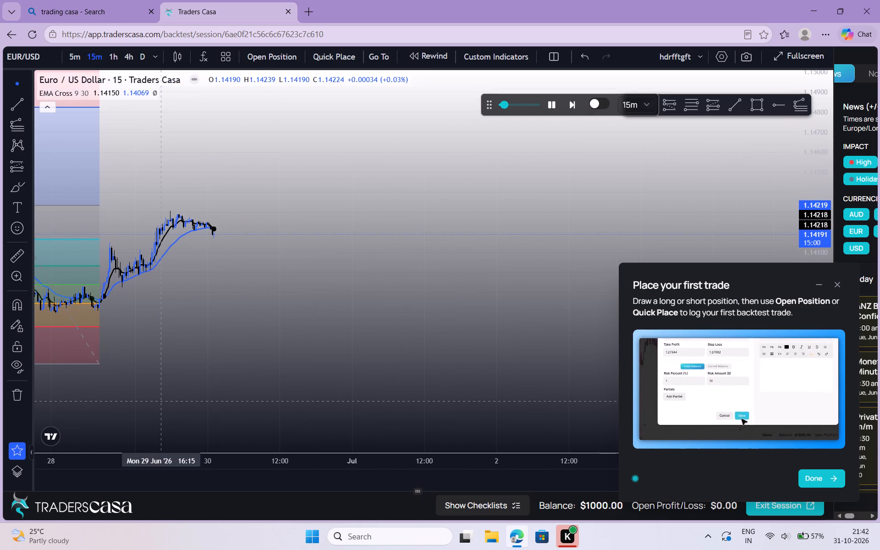
drag(163, 401, 287, 399)
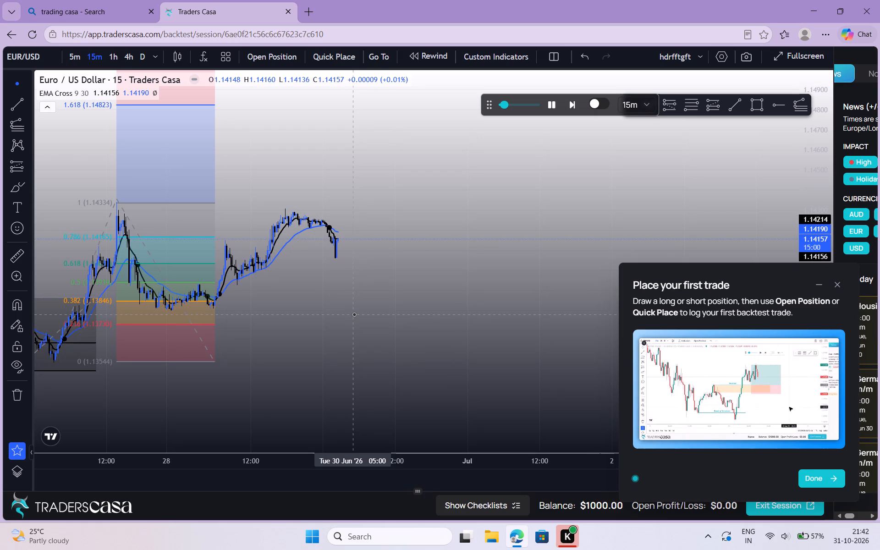
drag(354, 314, 315, 346)
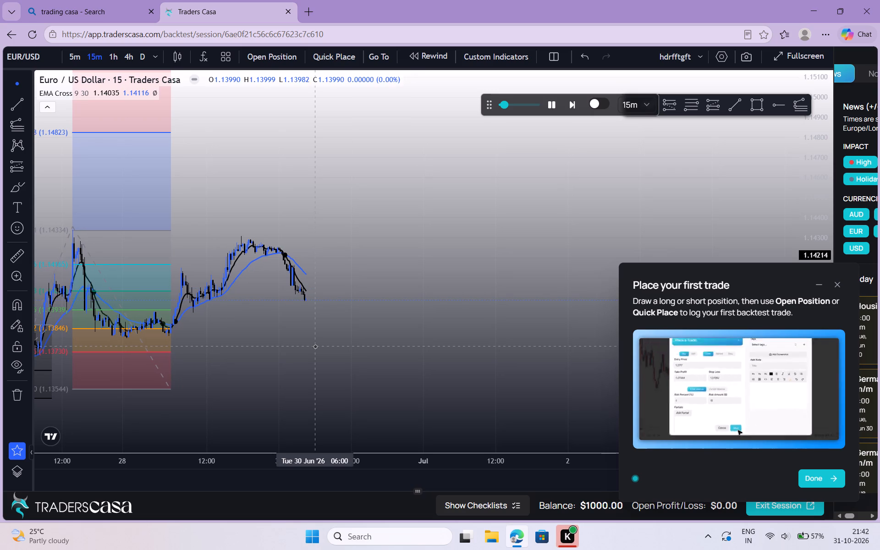
click(280, 372)
drag(280, 372, 250, 393)
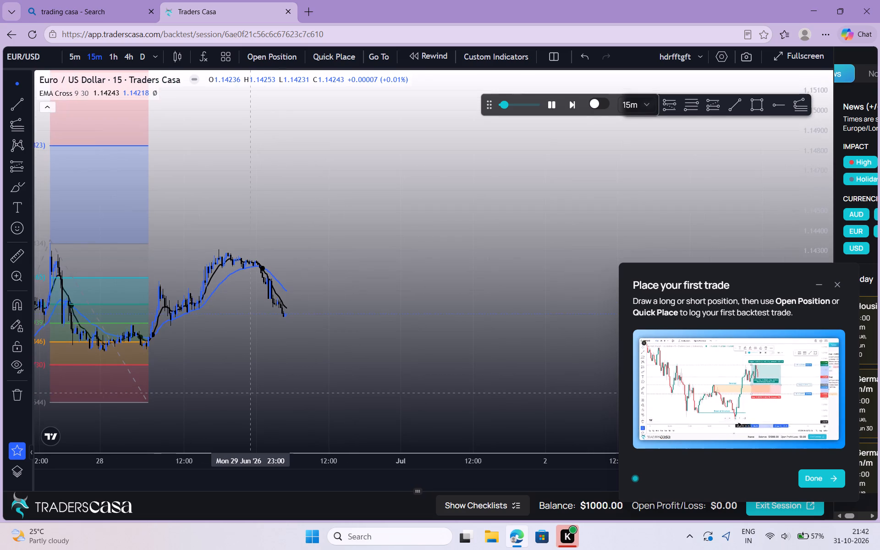
drag(250, 393, 250, 393)
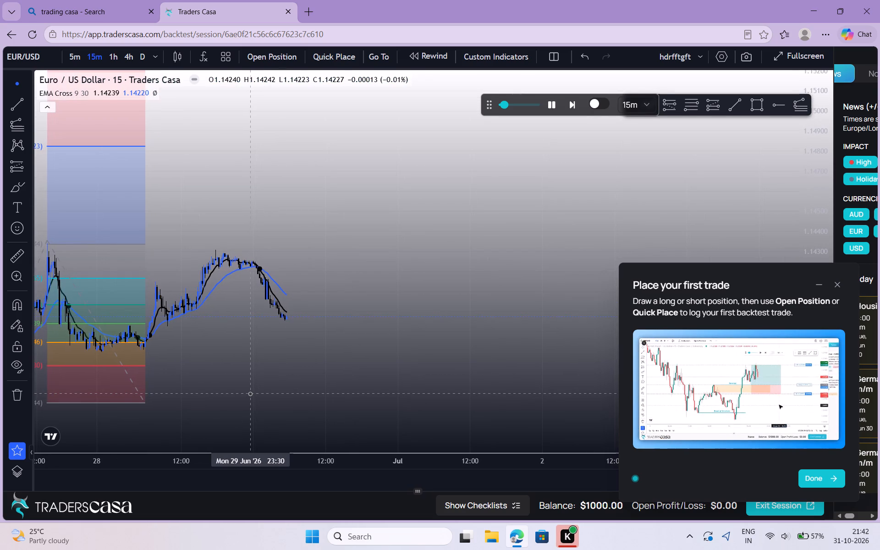
drag(250, 393, 214, 398)
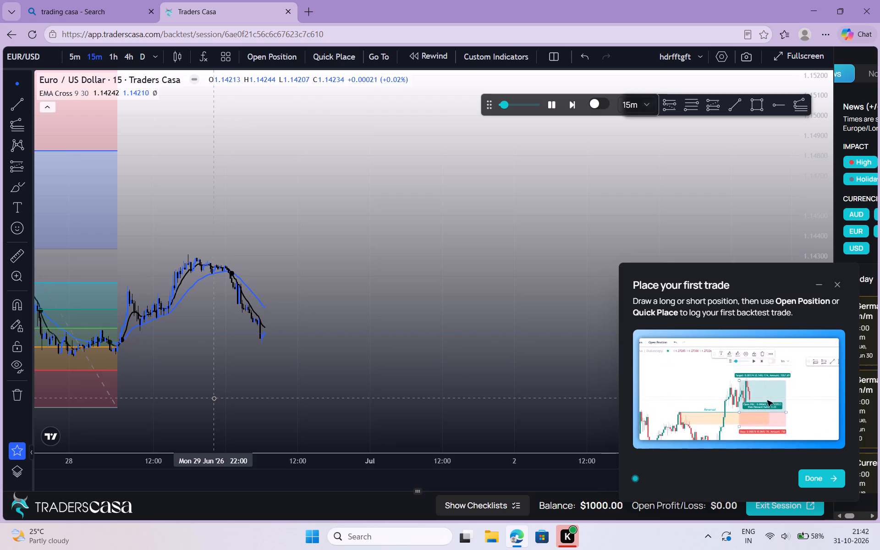
drag(214, 398, 235, 384)
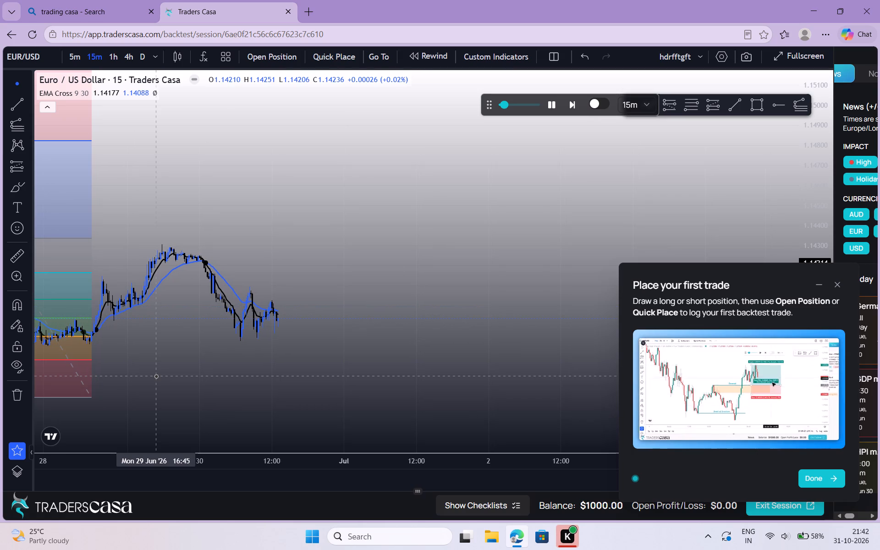
drag(156, 376, 109, 376)
drag(125, 351, 71, 385)
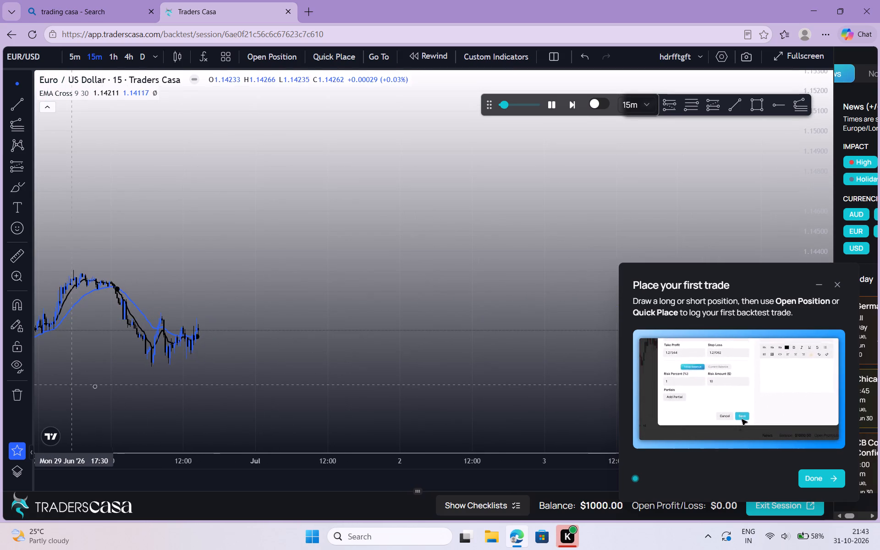
drag(223, 361, 197, 376)
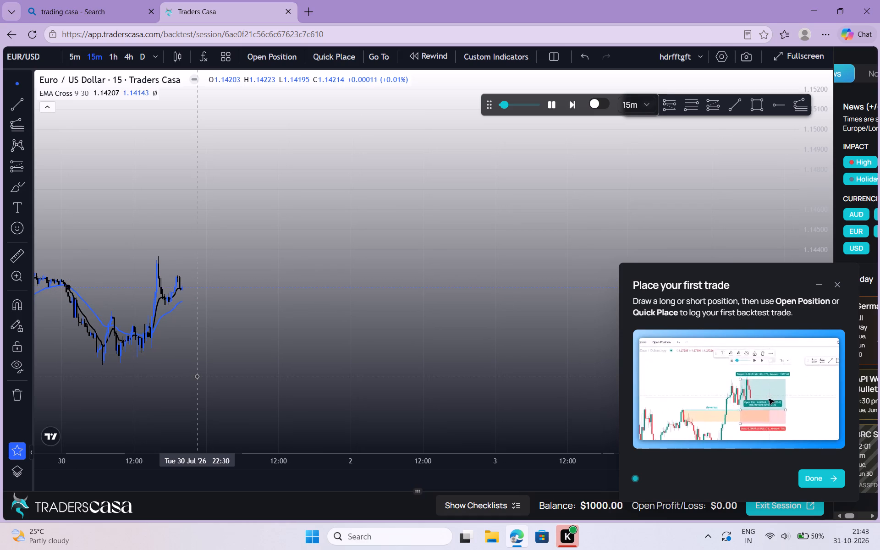
drag(197, 376, 226, 329)
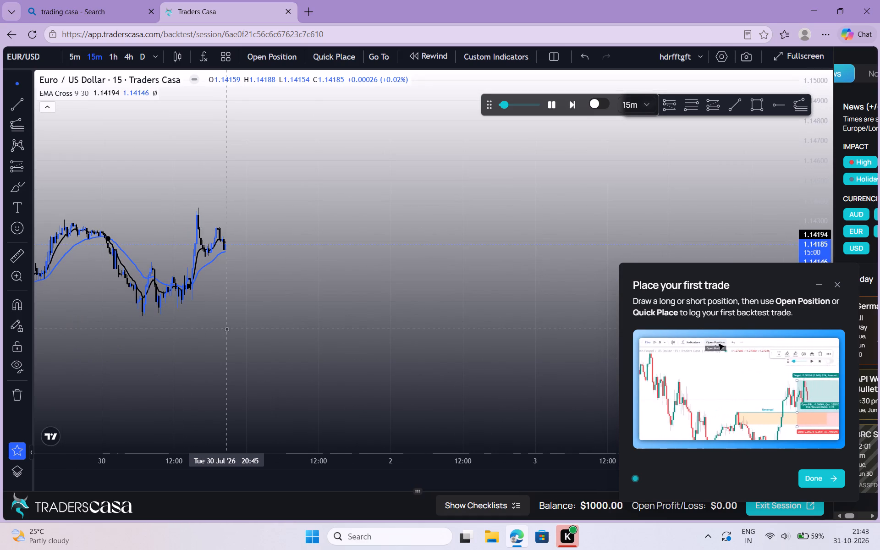
drag(201, 289, 332, 394)
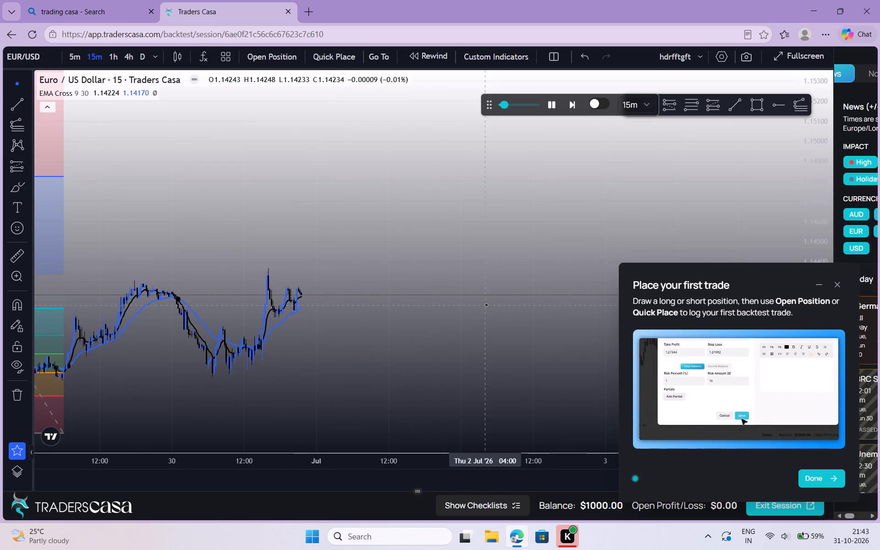
Draw a Trend-Based Fib Extension from the 30 June 06:45 low to the 15:45 high, third point 1 July 15:15 near 1.13818.
click(694, 112)
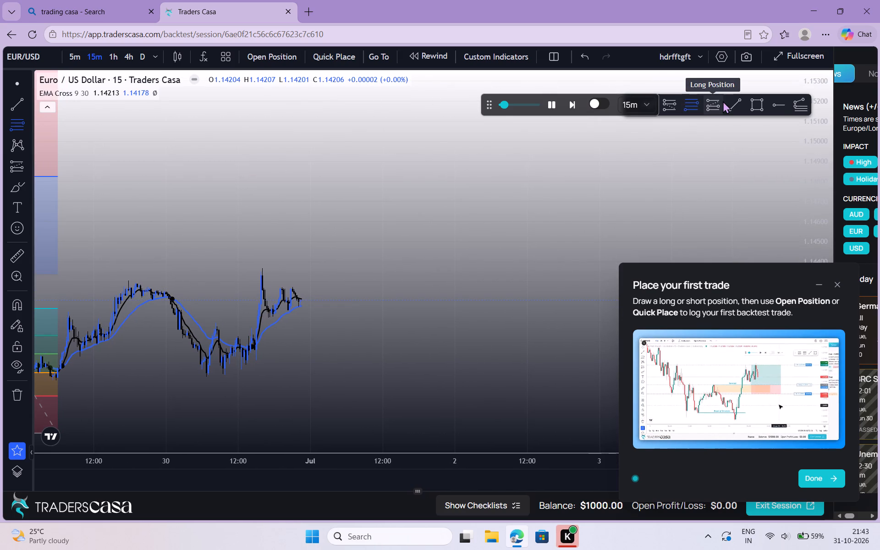
click(798, 99)
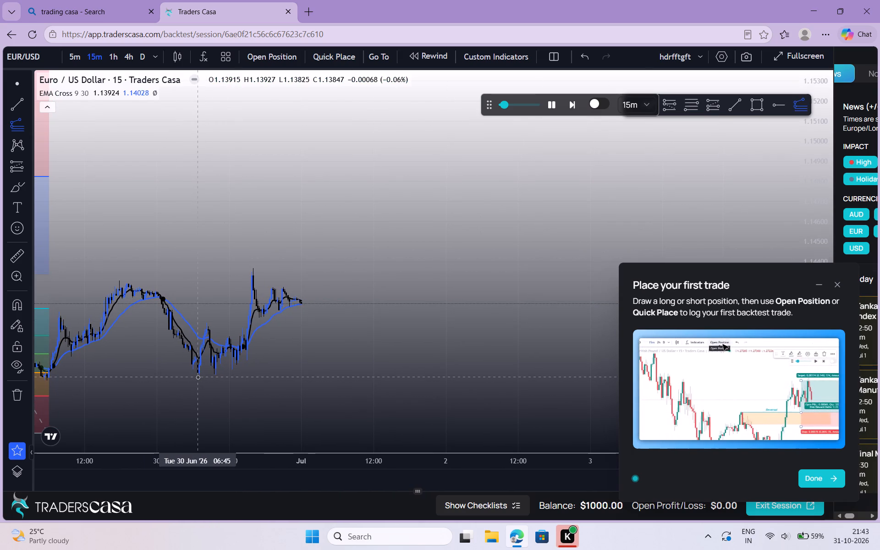
drag(198, 376, 249, 268)
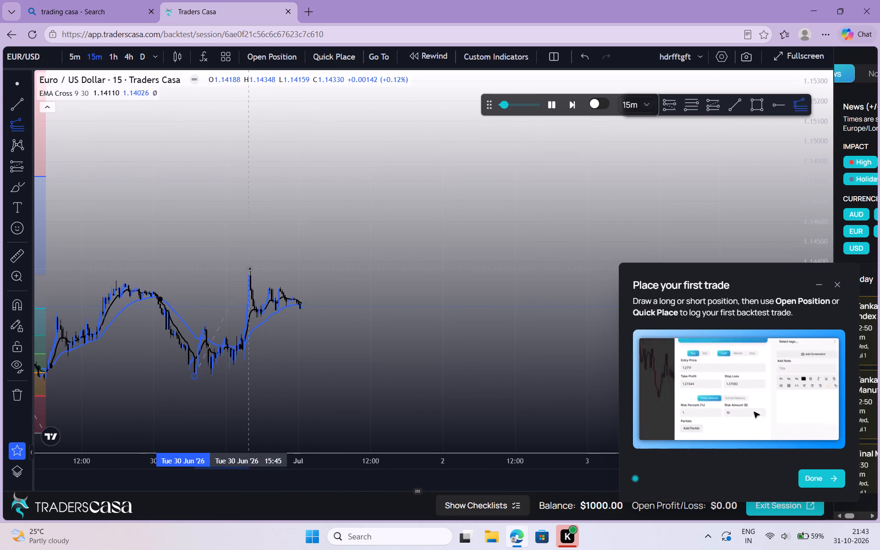
click(249, 268)
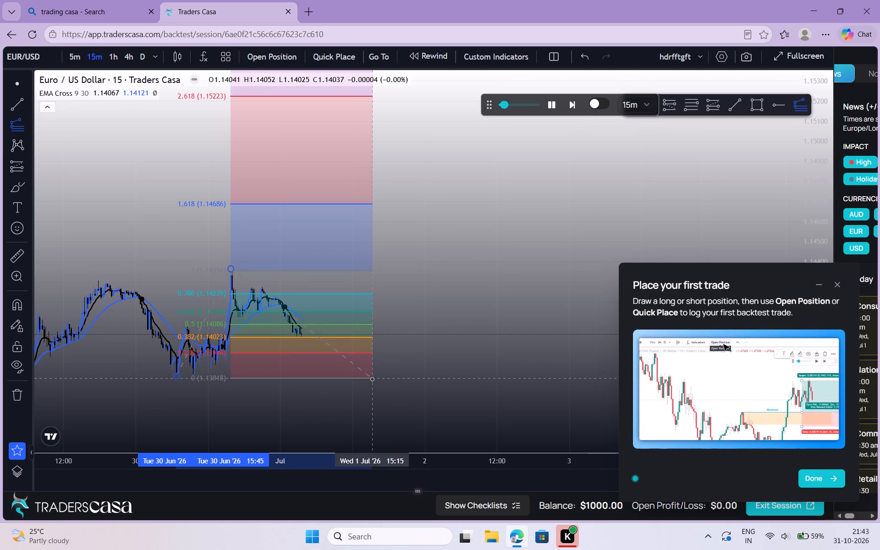
click(372, 379)
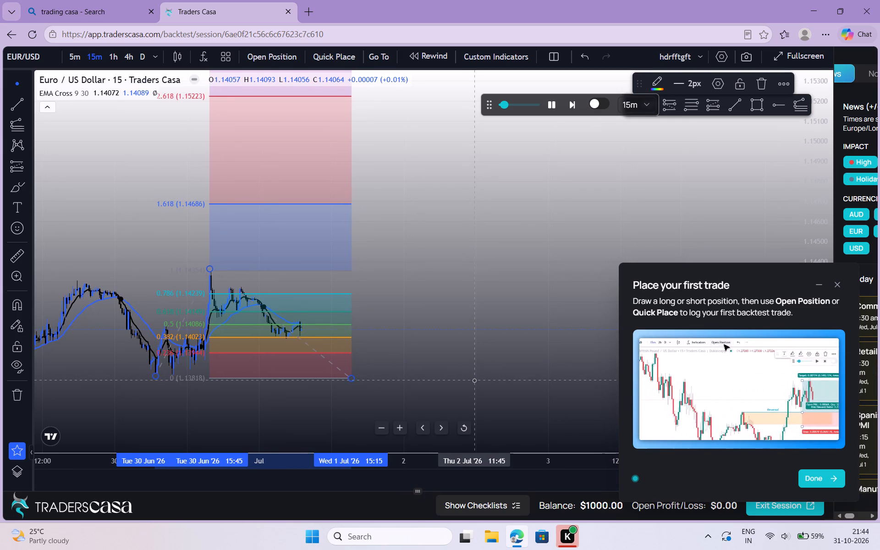
Increase the replay speed slightly.
drag(474, 380, 703, 391)
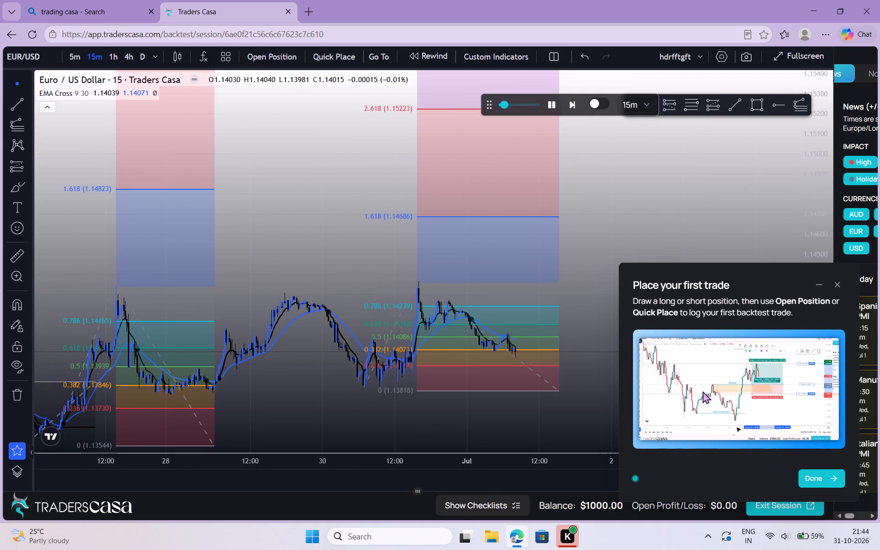
drag(607, 265, 465, 243)
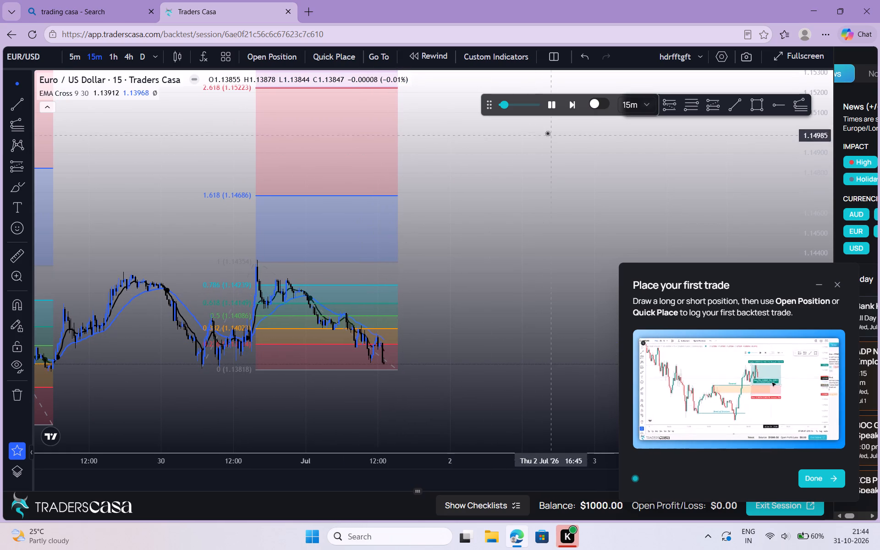
double_click(511, 104)
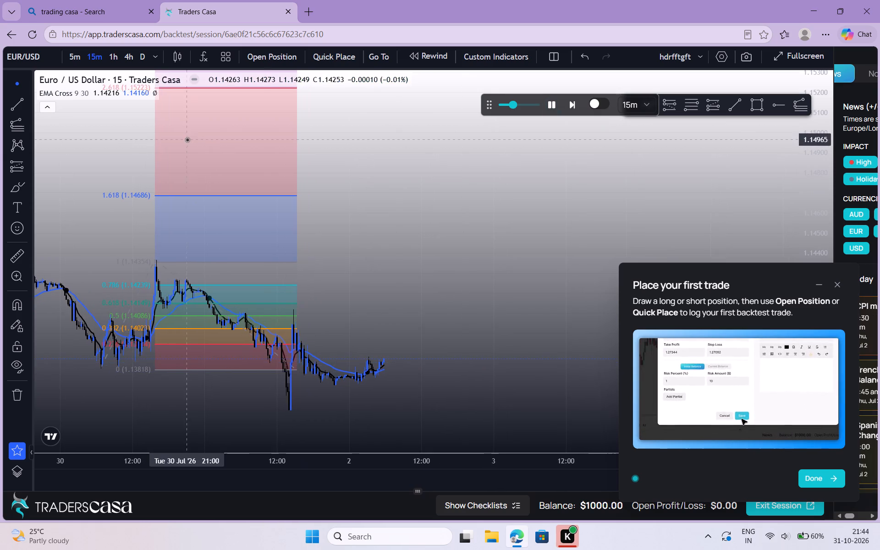
Briefly pause and resume the replay, examining the 2 July EUR/USD move relative to the latest Fib extension.
click(556, 104)
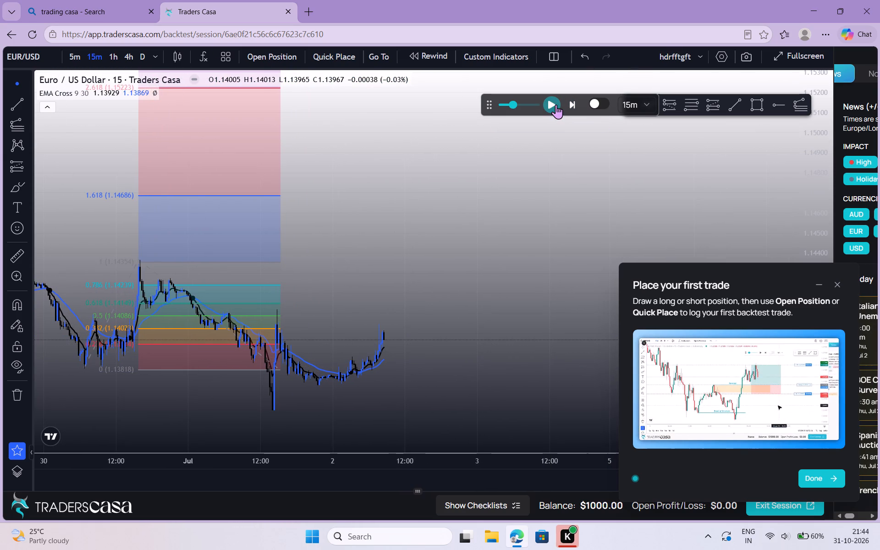
click(556, 104)
drag(450, 214, 346, 236)
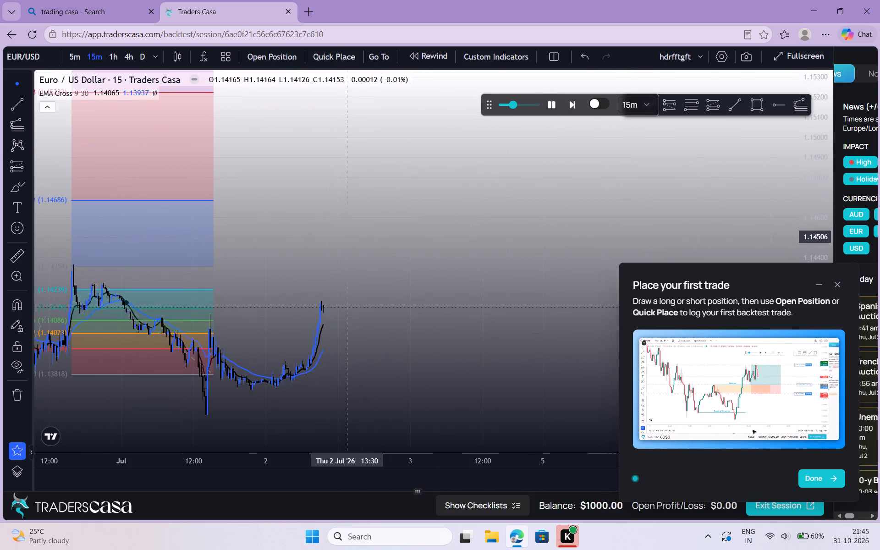
drag(346, 236, 364, 218)
drag(364, 218, 318, 209)
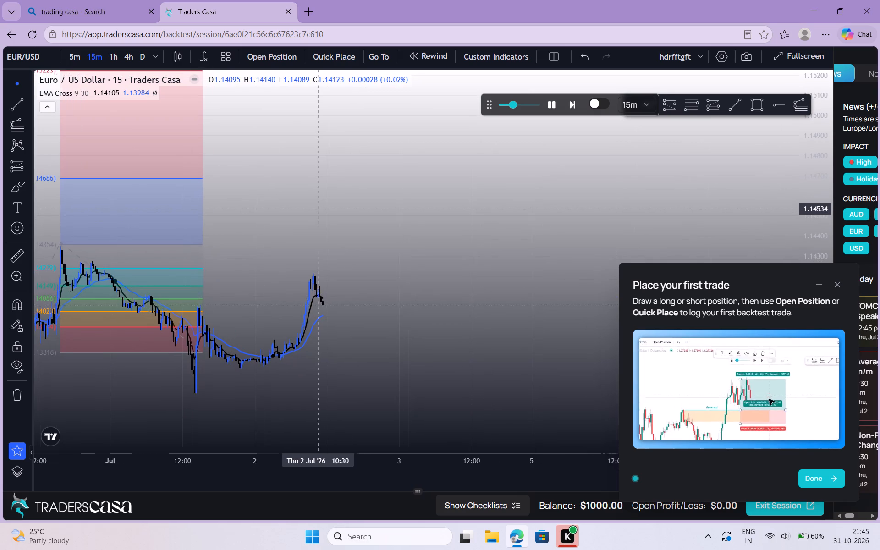
drag(318, 209, 318, 209)
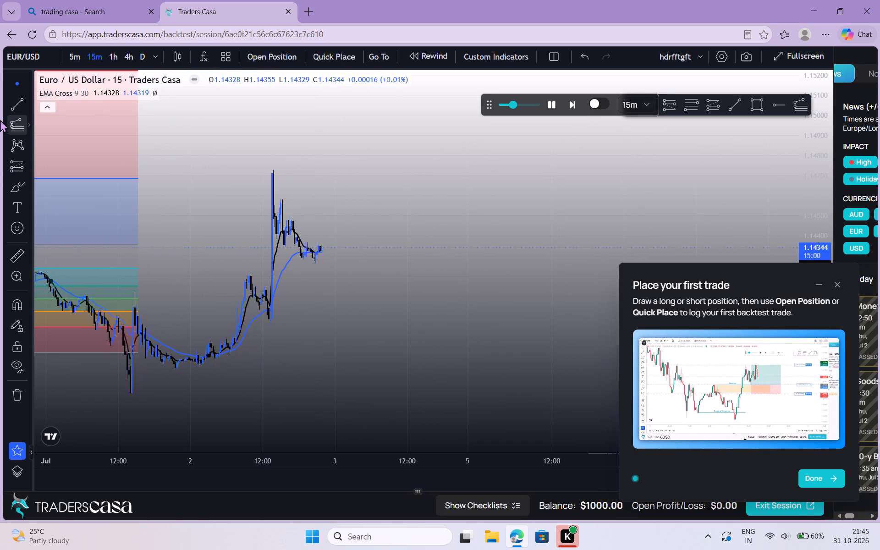
Open the selection of Fibonacci and Gann drawing tools.
click(29, 127)
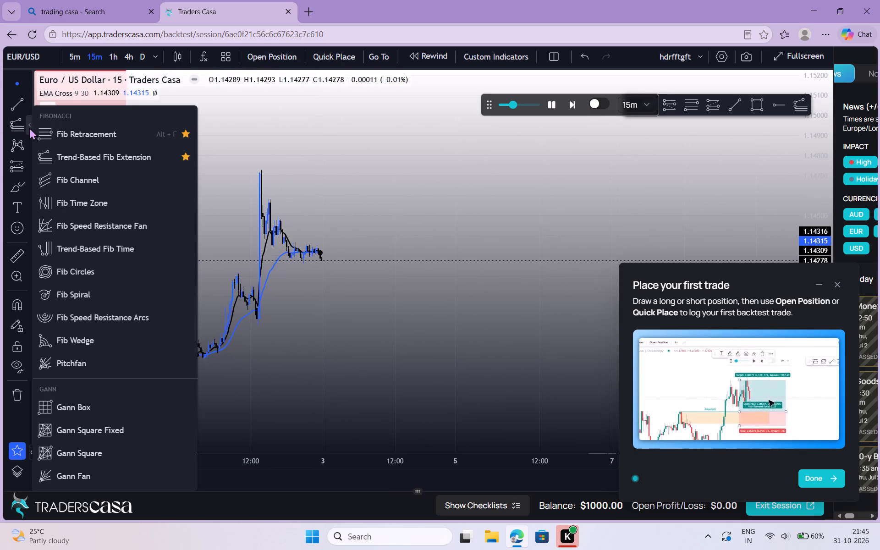
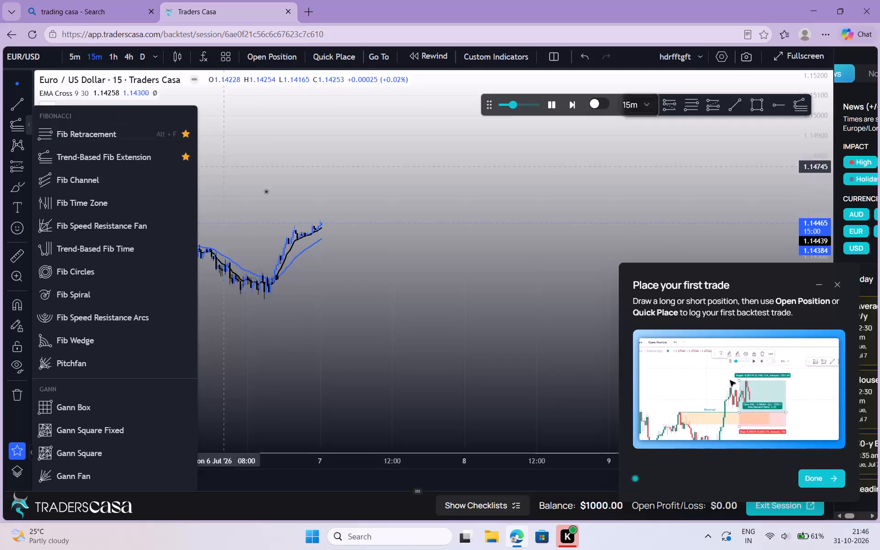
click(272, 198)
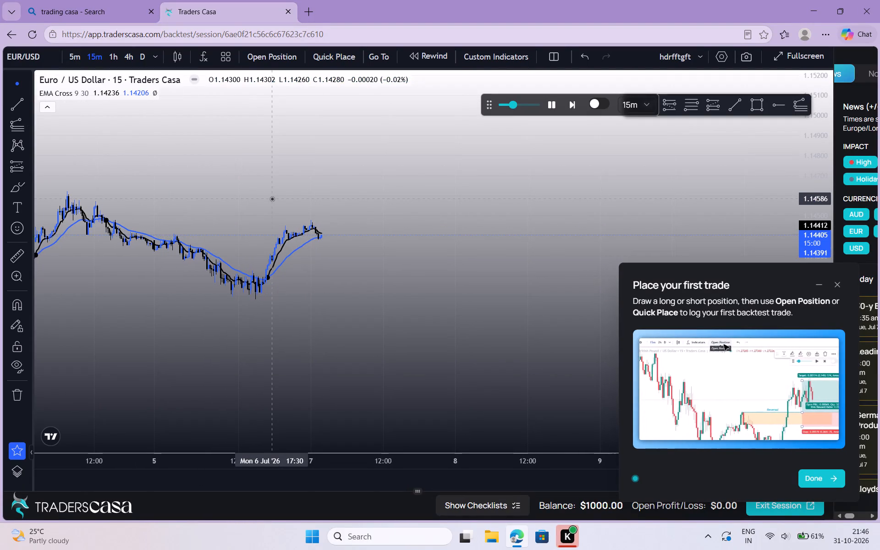
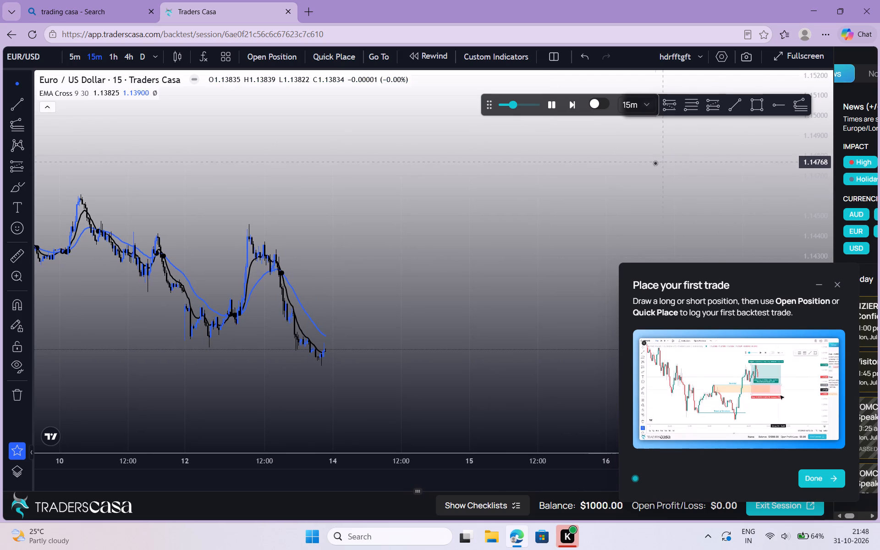
Draw a Fib retracement from the 13 July swing high at about 1.14477 down to about 1.13775.
click(691, 102)
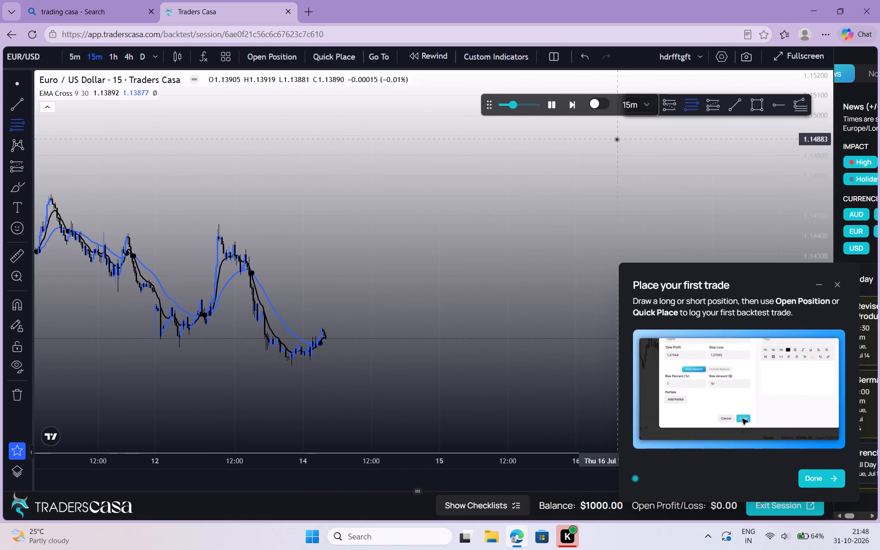
click(209, 220)
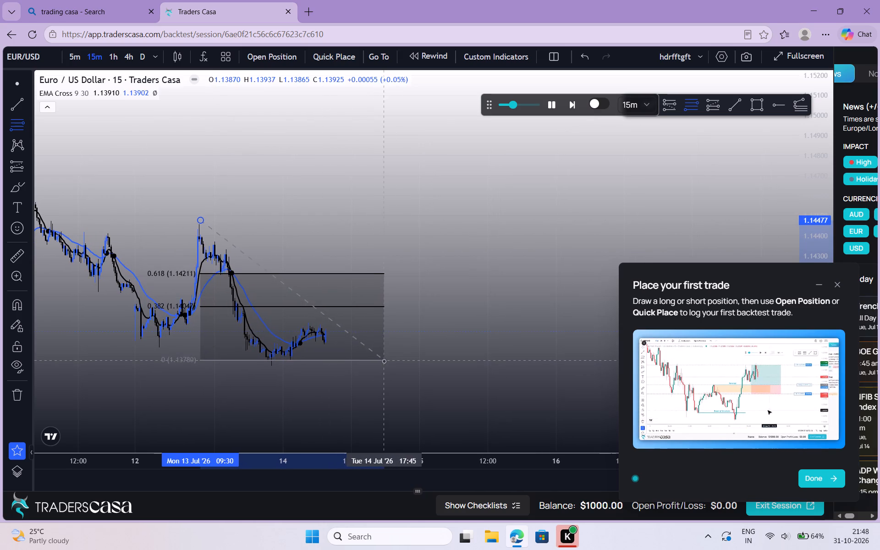
click(384, 361)
click(432, 346)
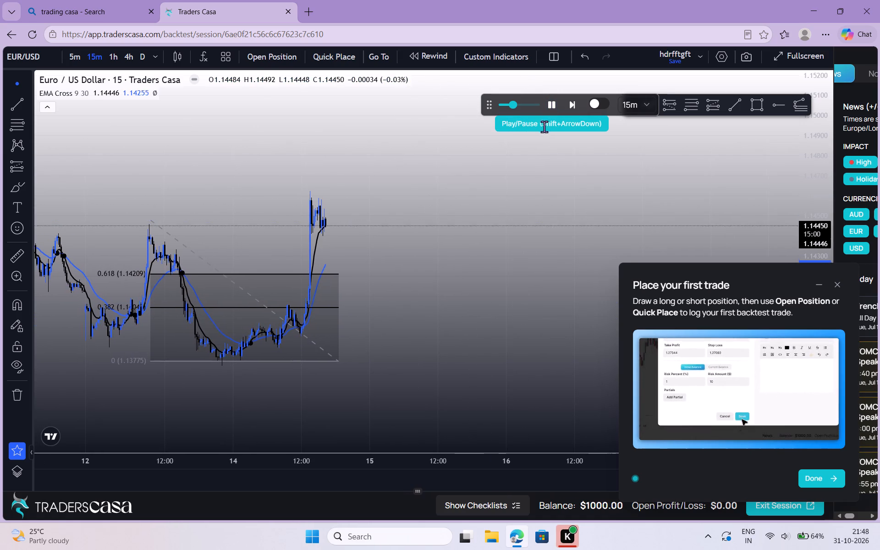
Draw a second Fib retracement from the late 13 July swing low up to about 1.14640, ending at 15 July 10:30.
click(694, 110)
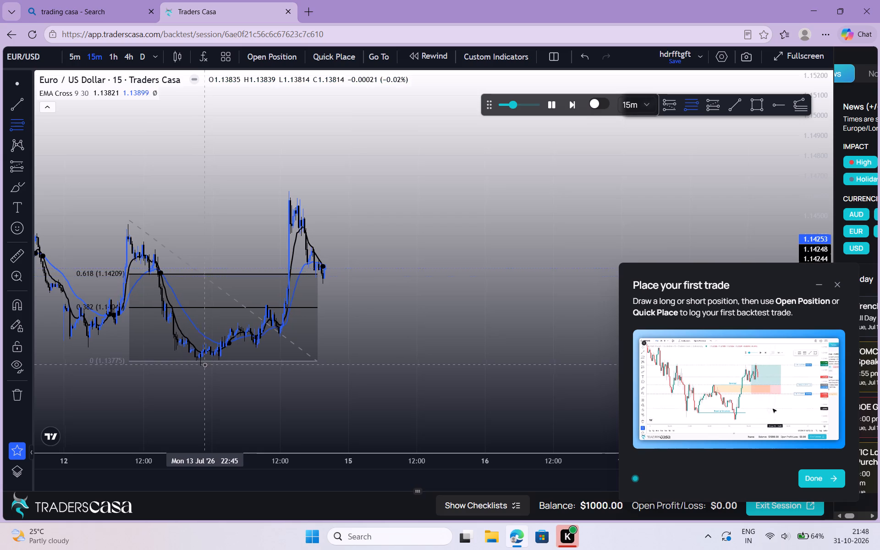
drag(196, 367, 380, 202)
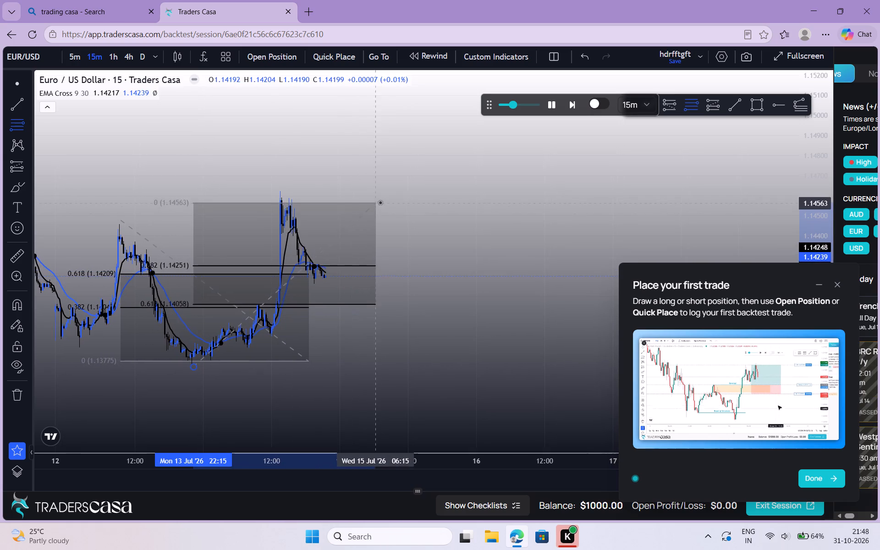
drag(380, 202, 391, 192)
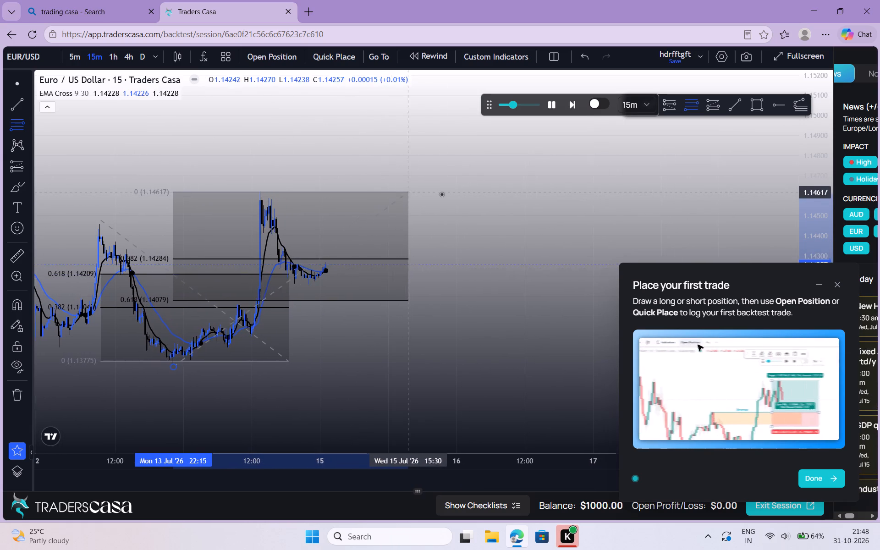
click(366, 187)
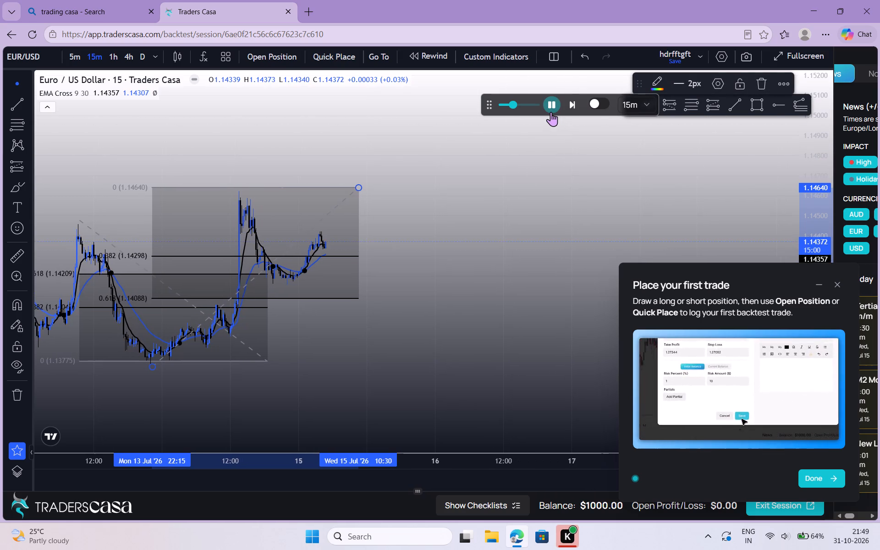
Pause the chart replay.
click(551, 112)
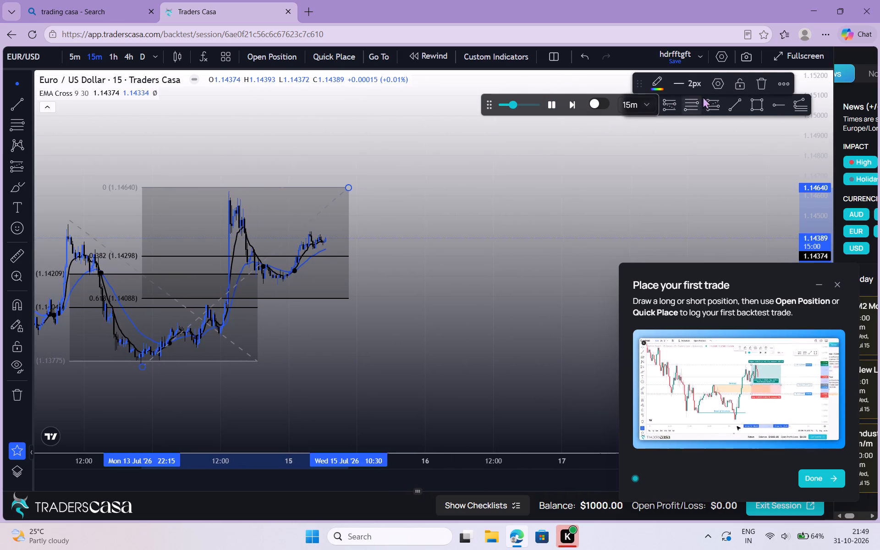
click(549, 107)
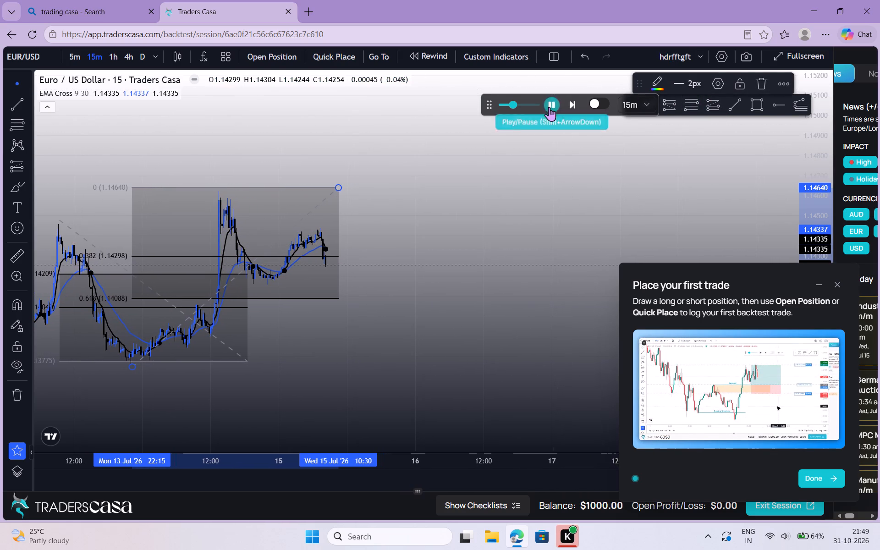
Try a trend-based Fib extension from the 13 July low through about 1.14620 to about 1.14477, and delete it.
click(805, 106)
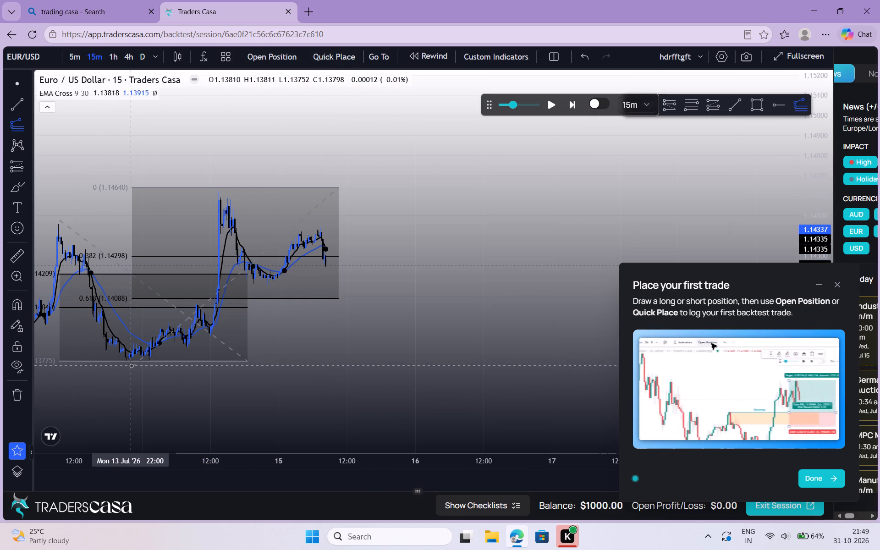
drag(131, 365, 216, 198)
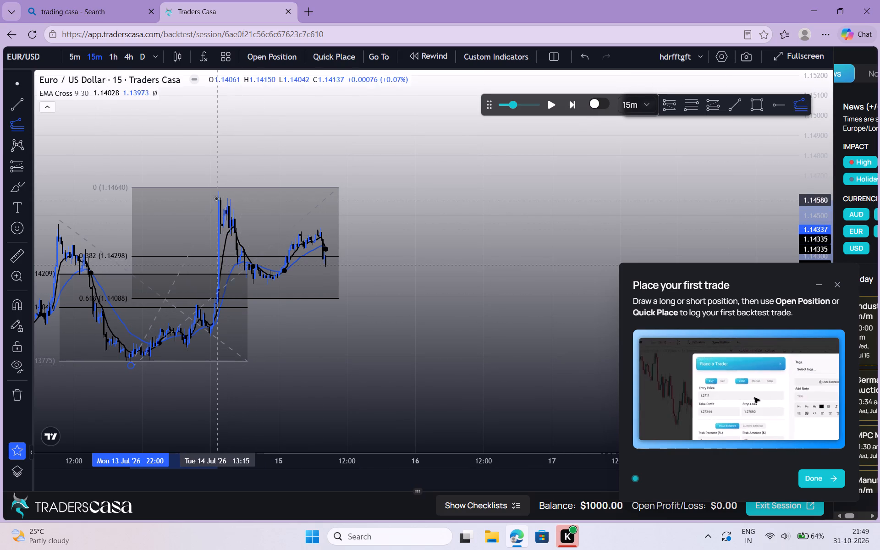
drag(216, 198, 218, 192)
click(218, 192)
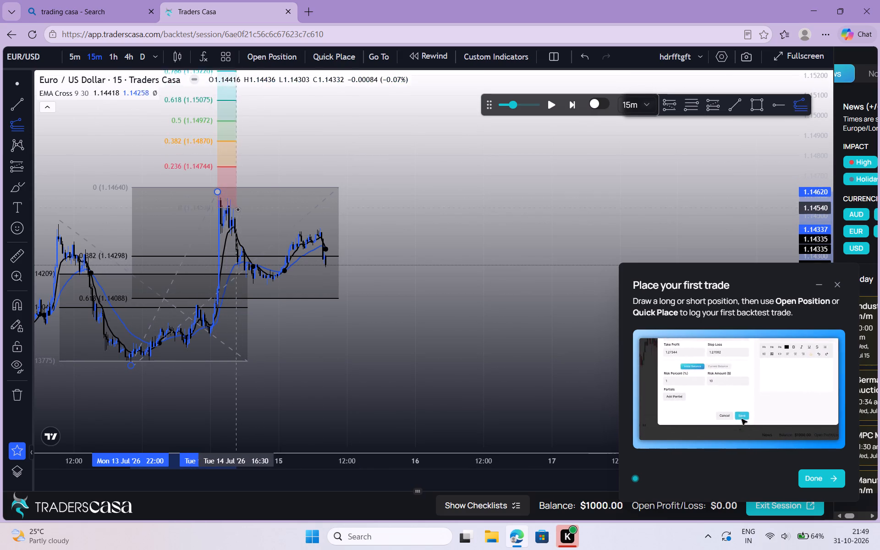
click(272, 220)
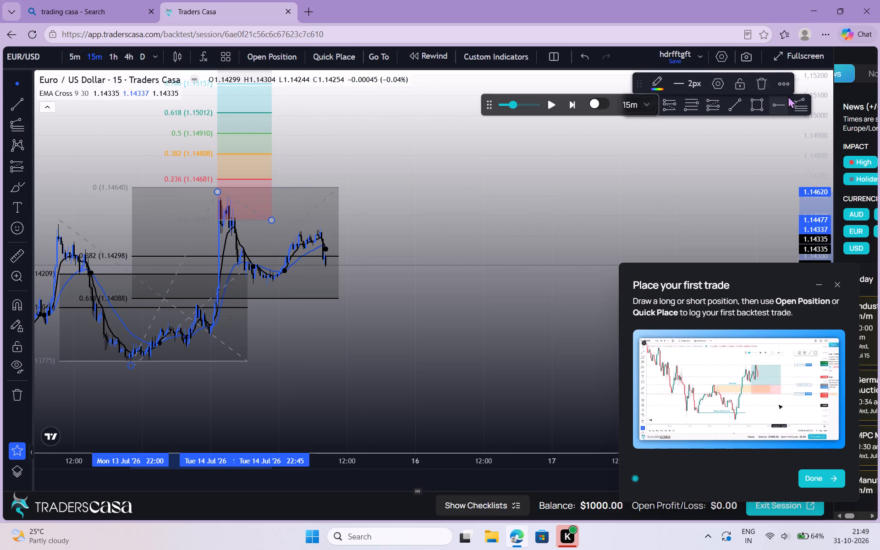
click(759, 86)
Draw a trend-based Fib extension from the 13 July low through the 14 July high near 1.14628 to about 1.14257 on 15 July.
click(812, 109)
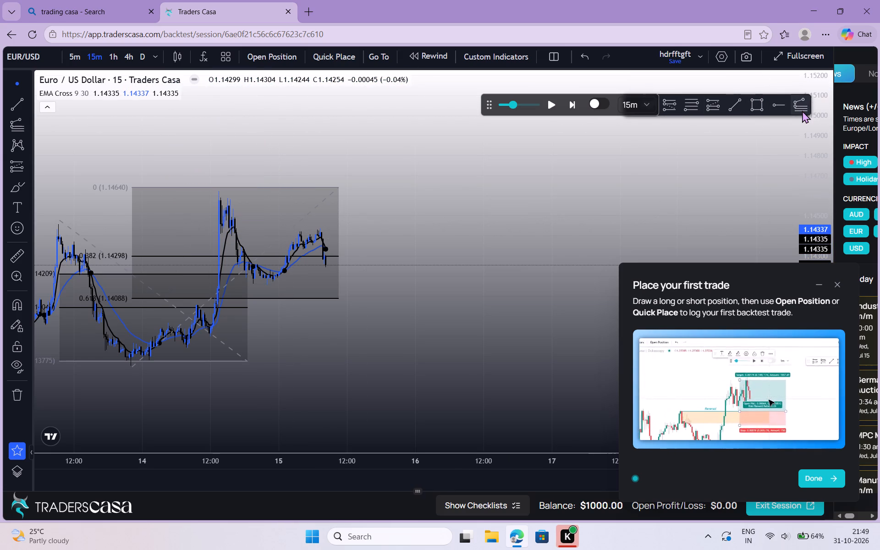
click(802, 110)
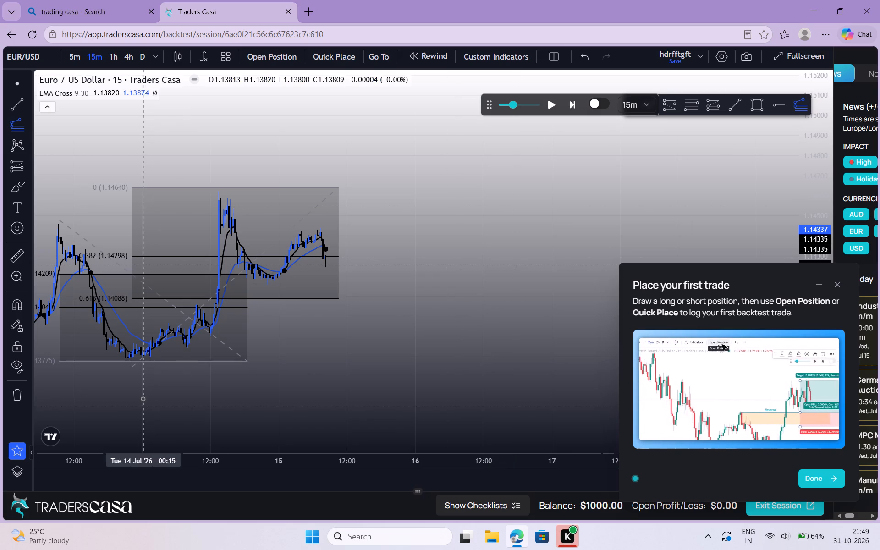
click(133, 366)
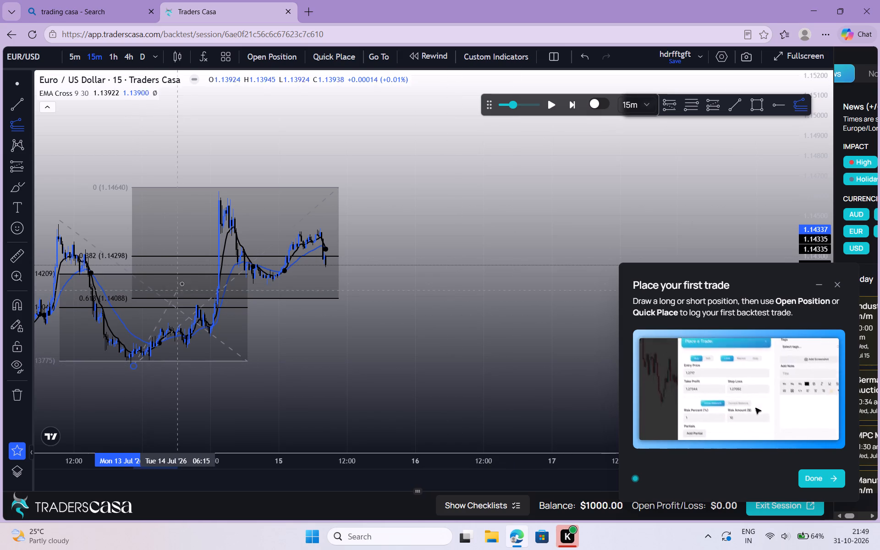
click(219, 190)
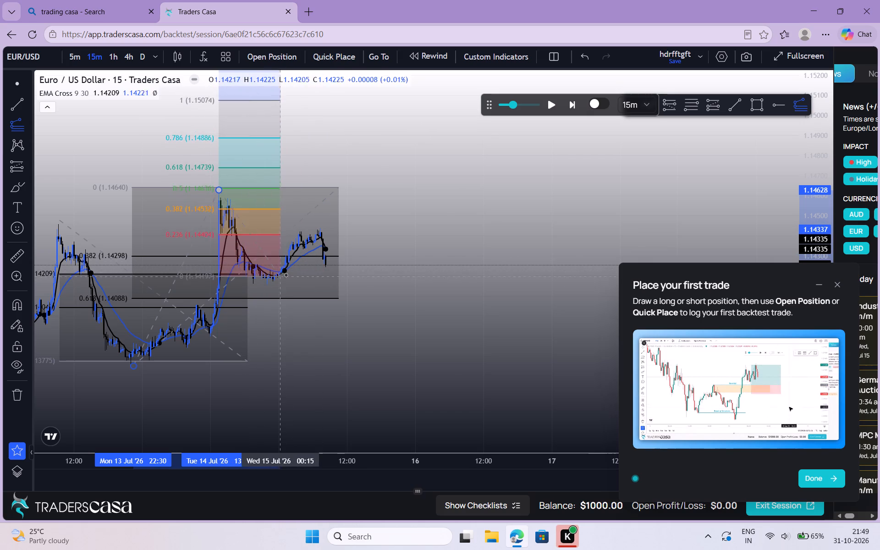
click(327, 264)
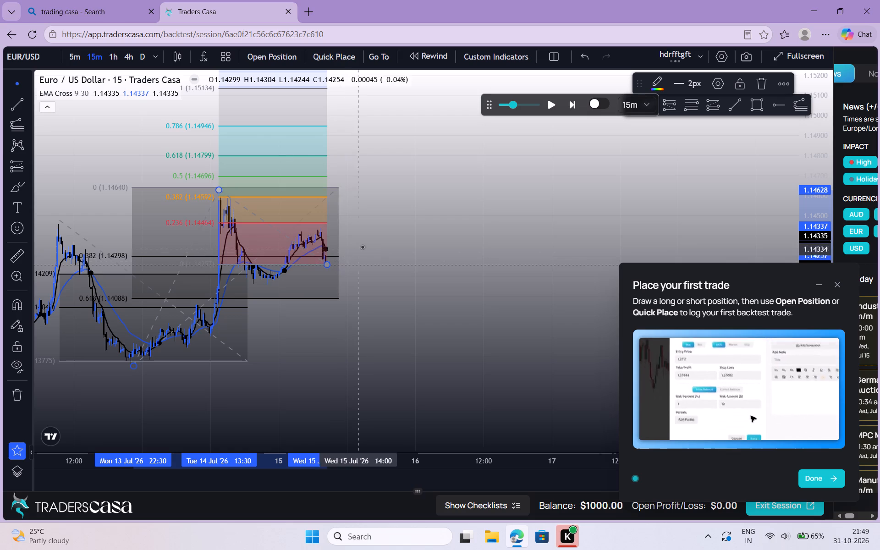
click(385, 240)
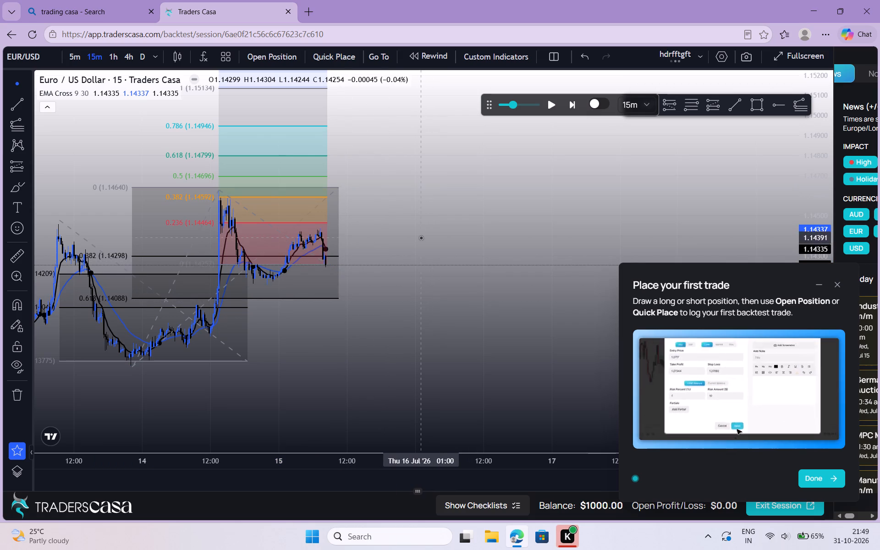
Resume the chart replay to reveal more 15-minute candles beyond the extension.
drag(421, 237, 450, 304)
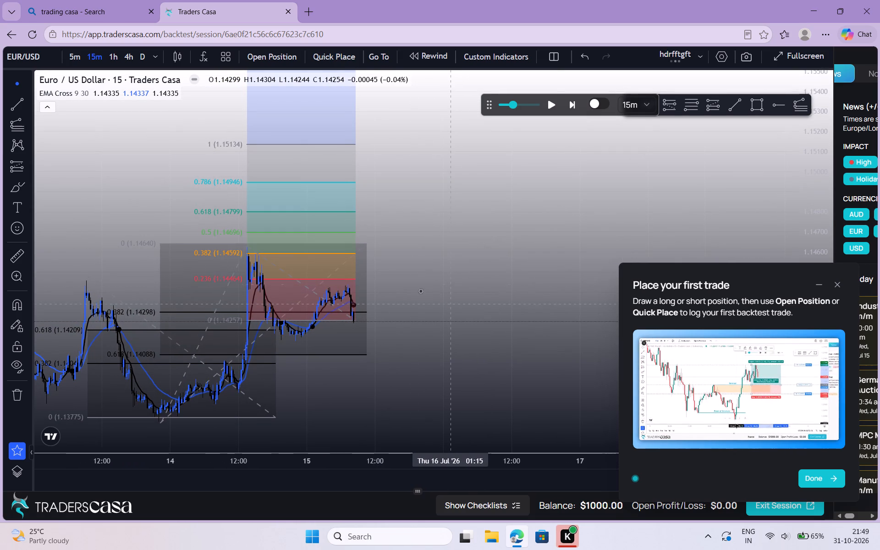
click(551, 113)
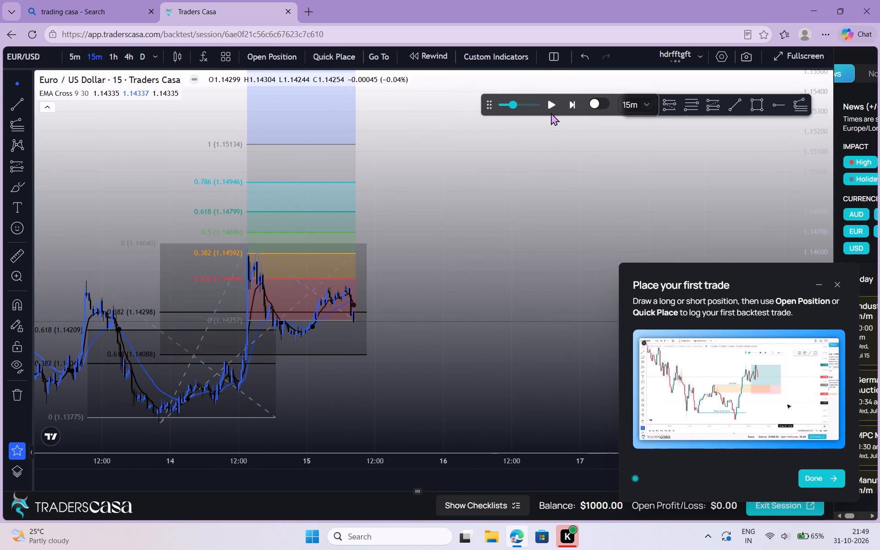
click(551, 113)
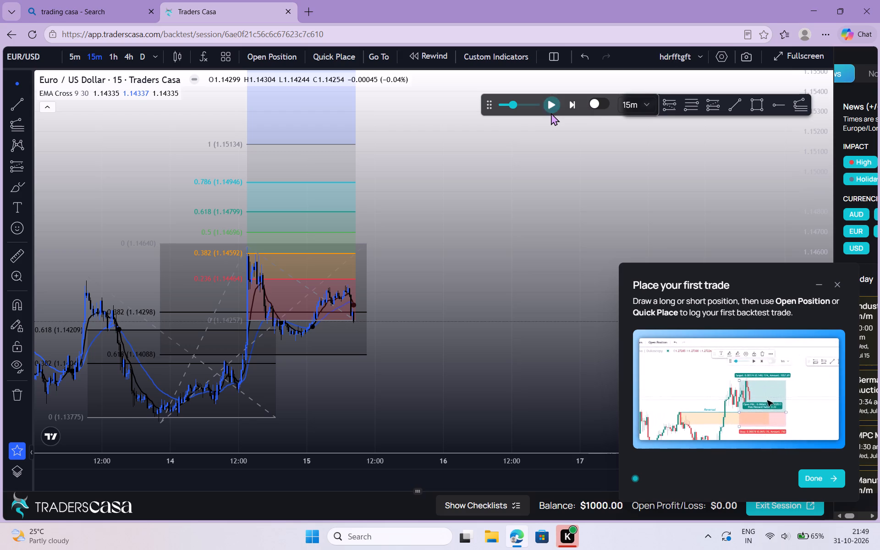
click(550, 104)
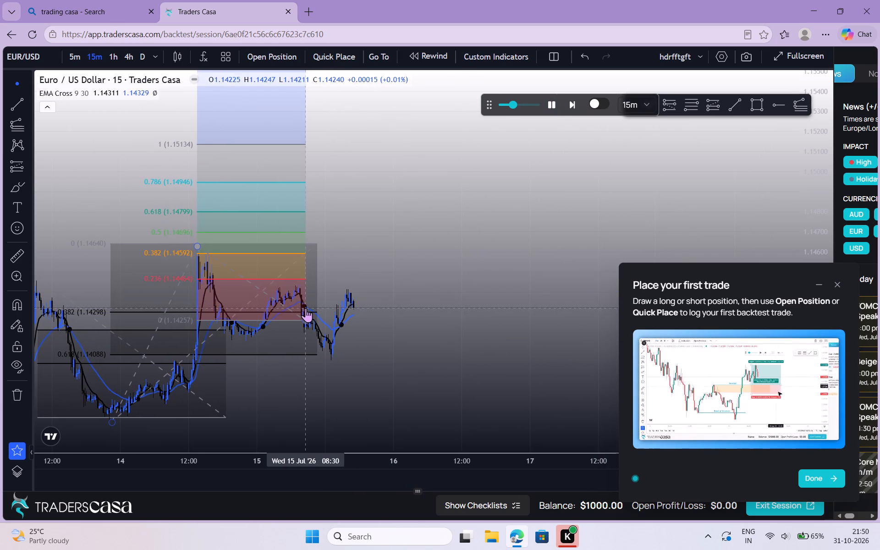
Shift the trend-based Fib extension lower and move its third anchor to the 15 July swing low, at about 1.14092.
drag(298, 306, 310, 320)
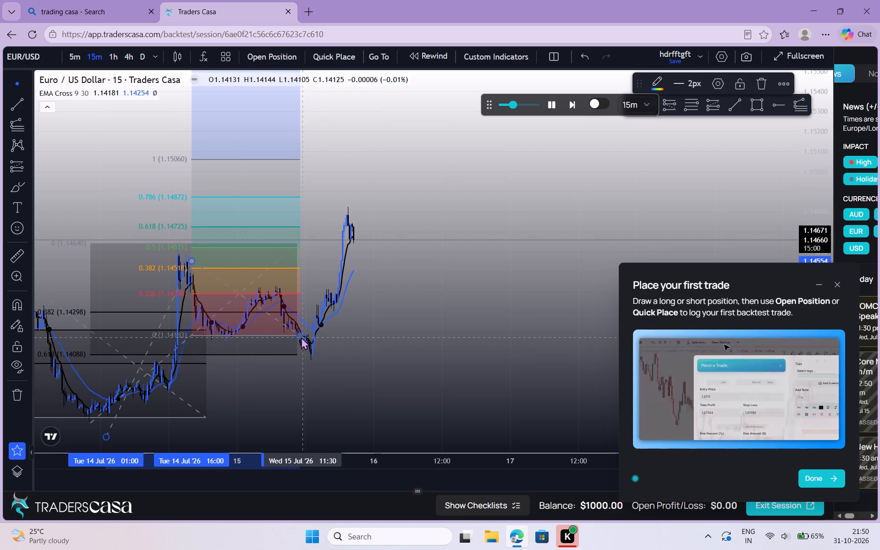
drag(297, 335, 311, 354)
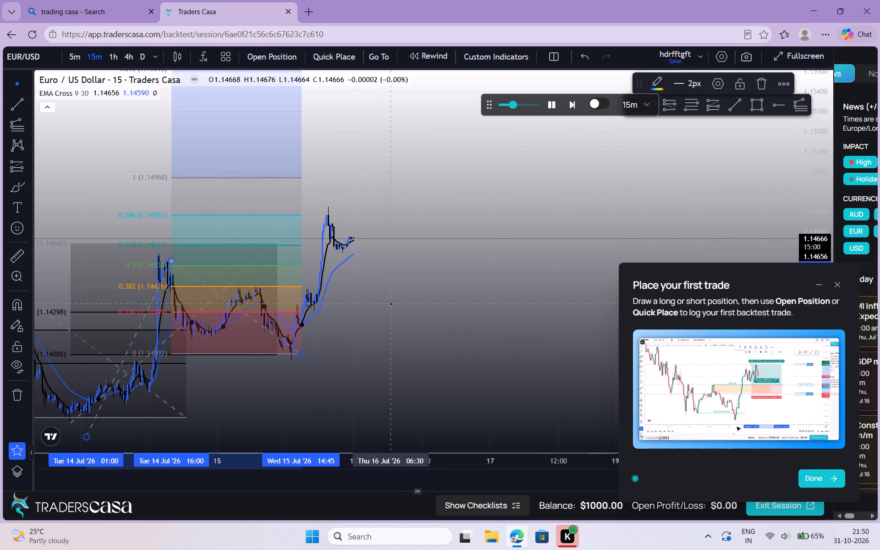
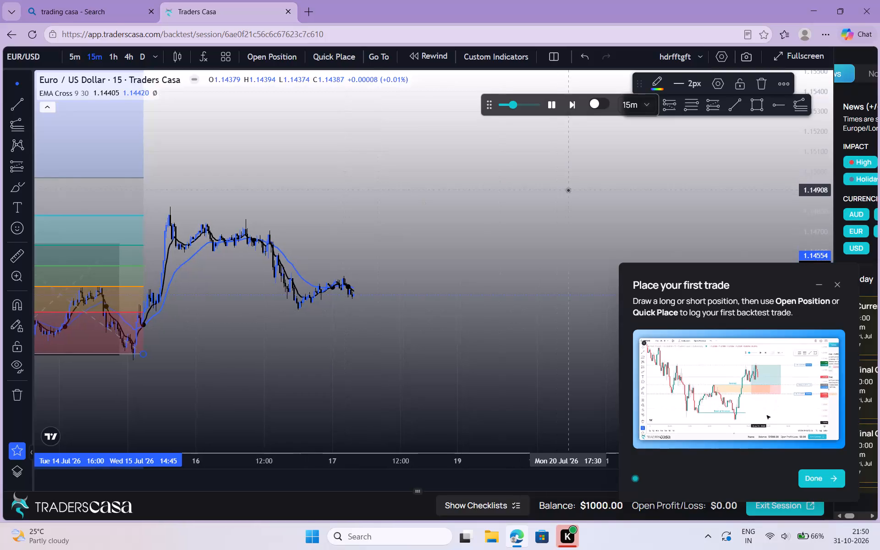
Draw a Fib retracement from the 15 July swing low up to about 1.14840 on 17 July.
click(693, 104)
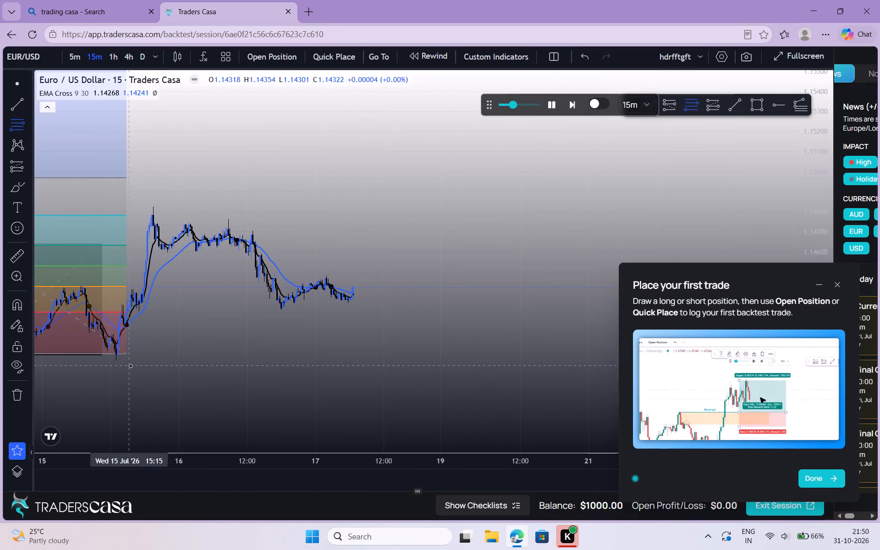
click(112, 355)
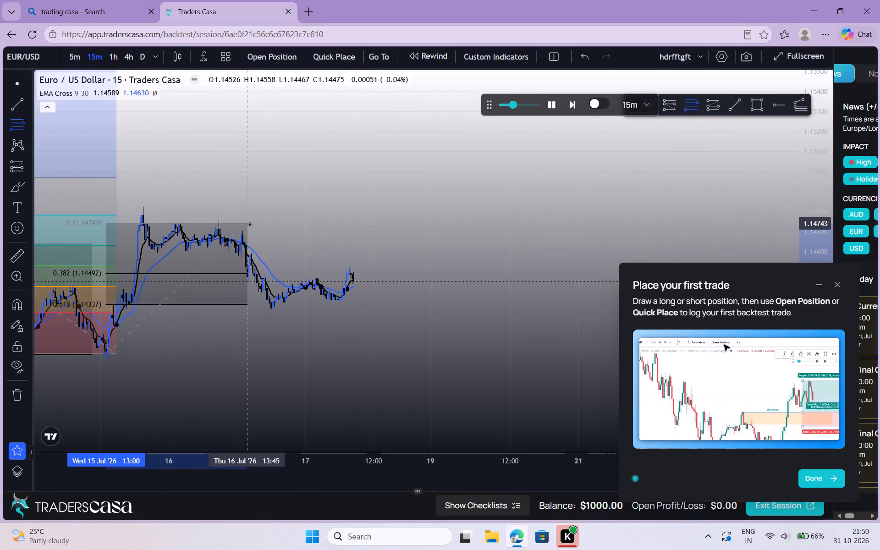
click(352, 203)
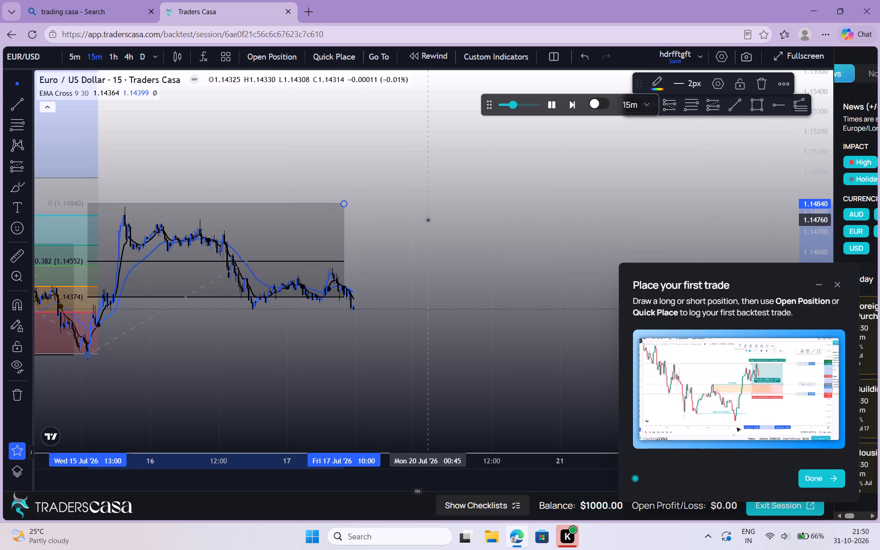
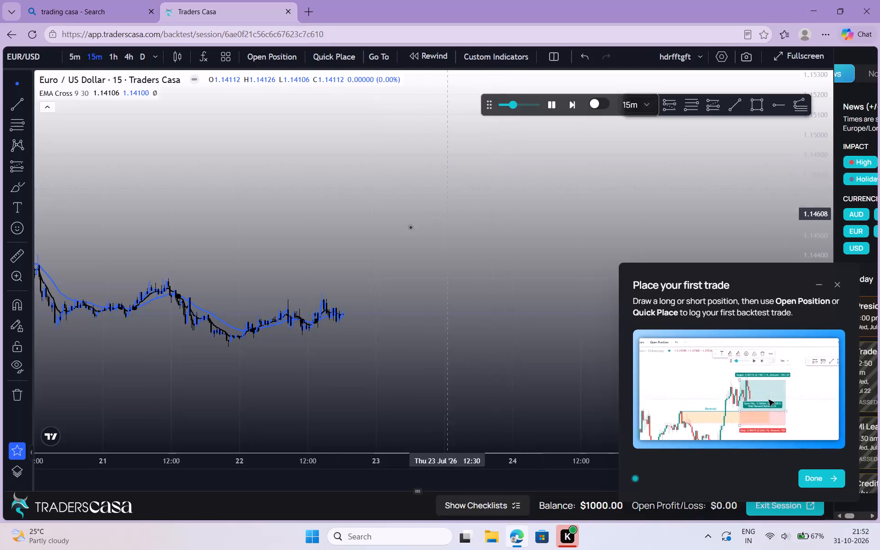
Minimize the "Place your first trade" tutorial card covering the chart.
drag(391, 234, 473, 286)
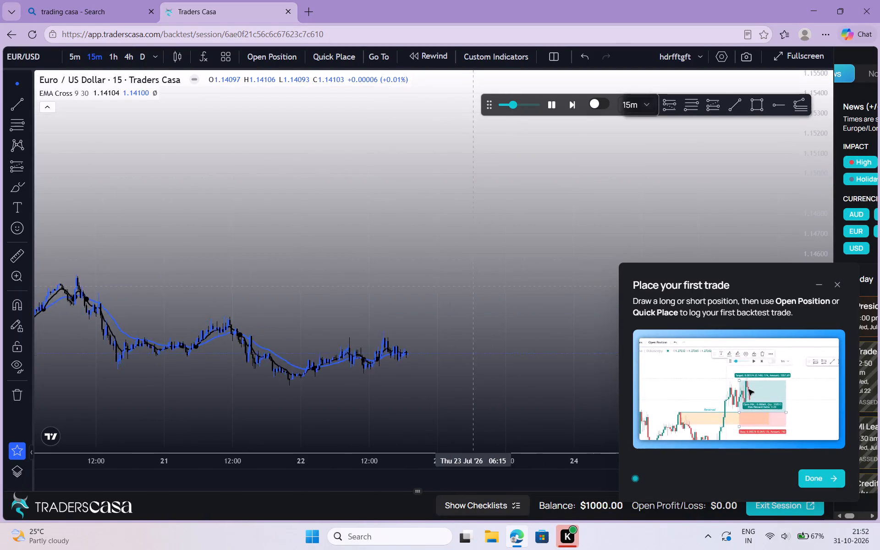
drag(473, 286, 480, 243)
click(480, 243)
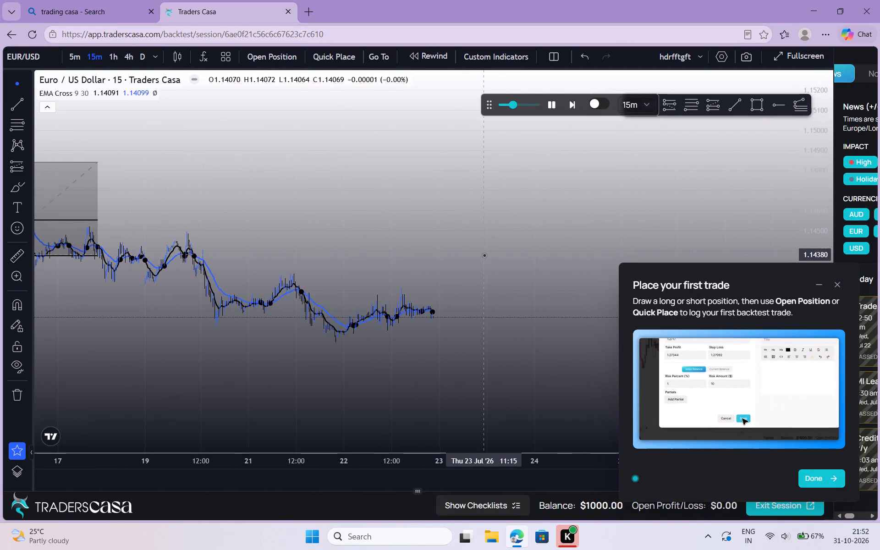
drag(484, 255, 540, 213)
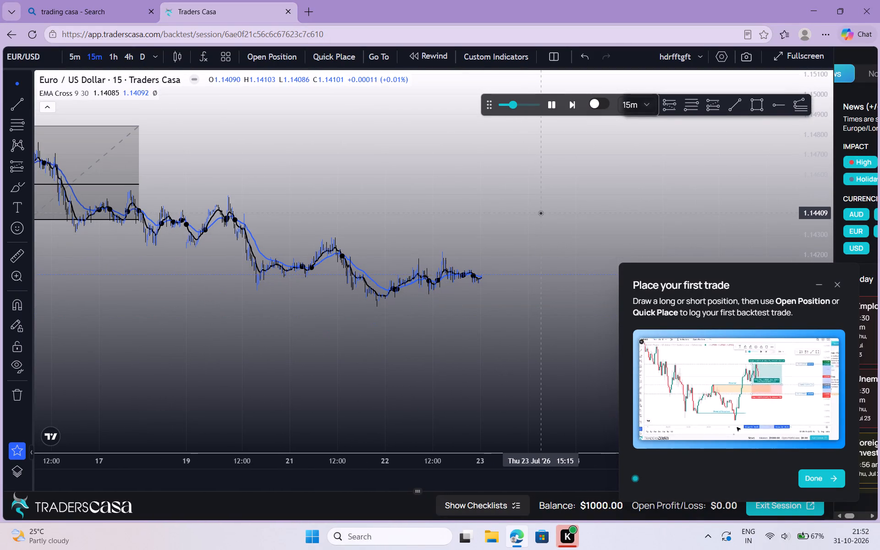
drag(540, 213, 577, 188)
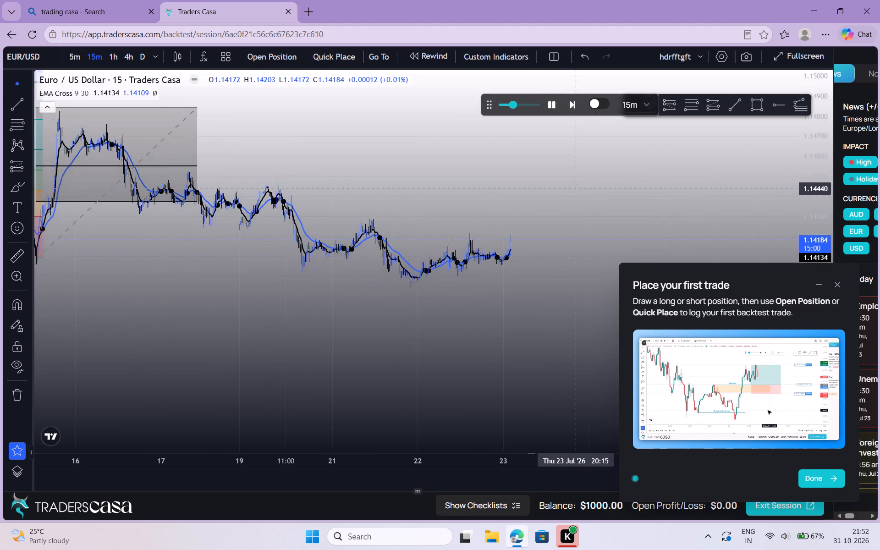
drag(577, 188, 542, 165)
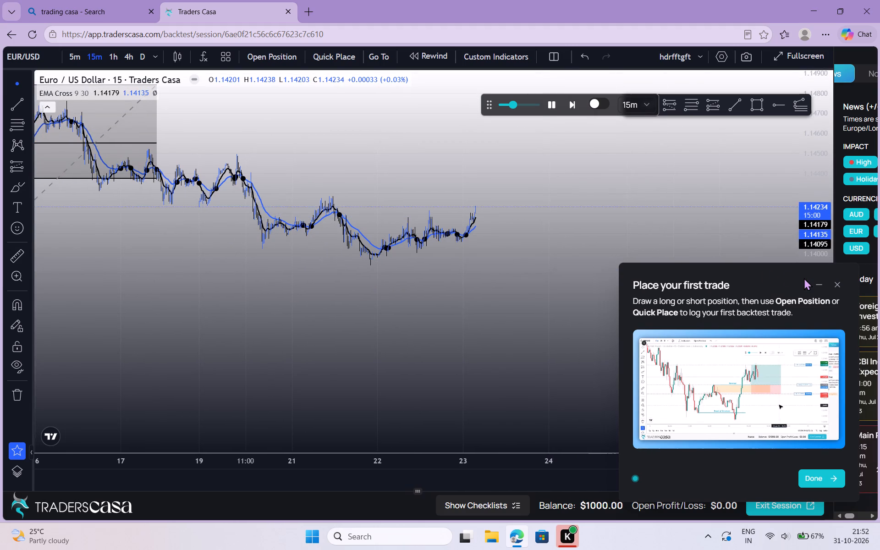
click(820, 283)
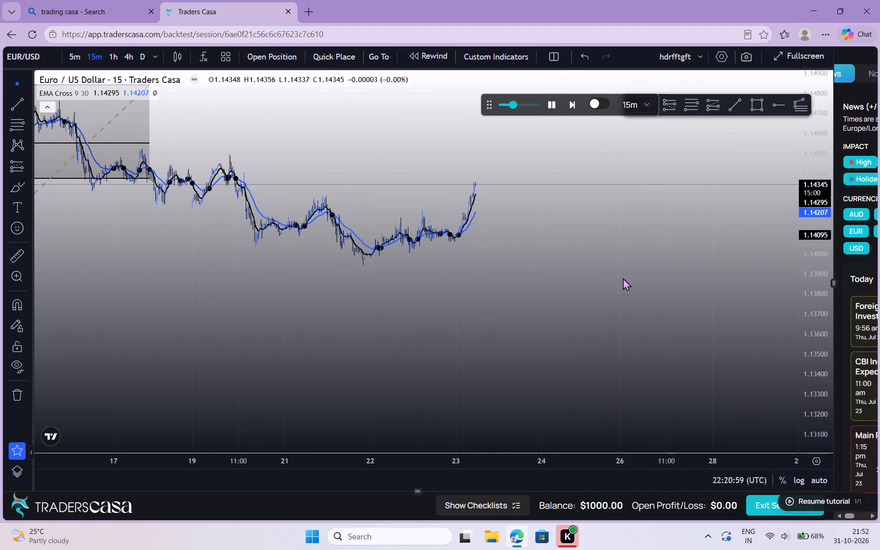
Draw a Fib retracement from the 23 July swing high at about 1.14349 down to about 1.13629 on 27 July.
drag(622, 279, 610, 322)
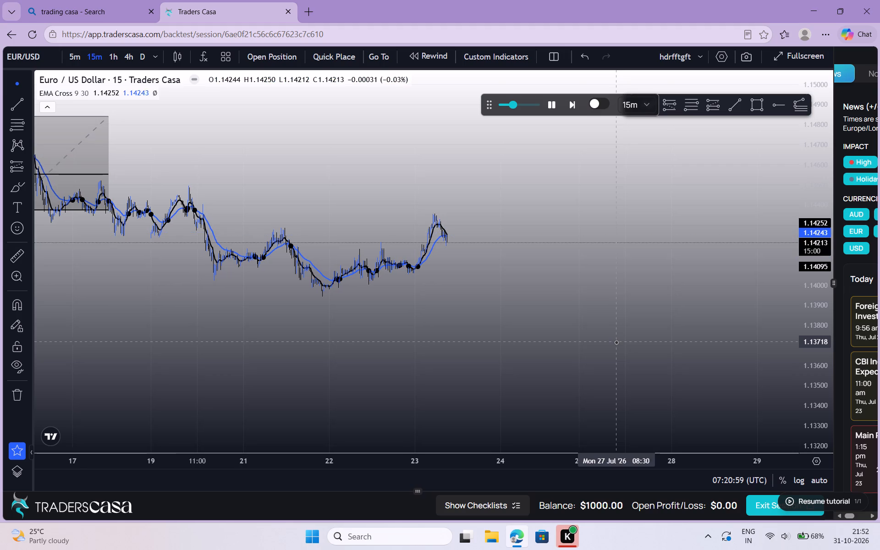
click(486, 274)
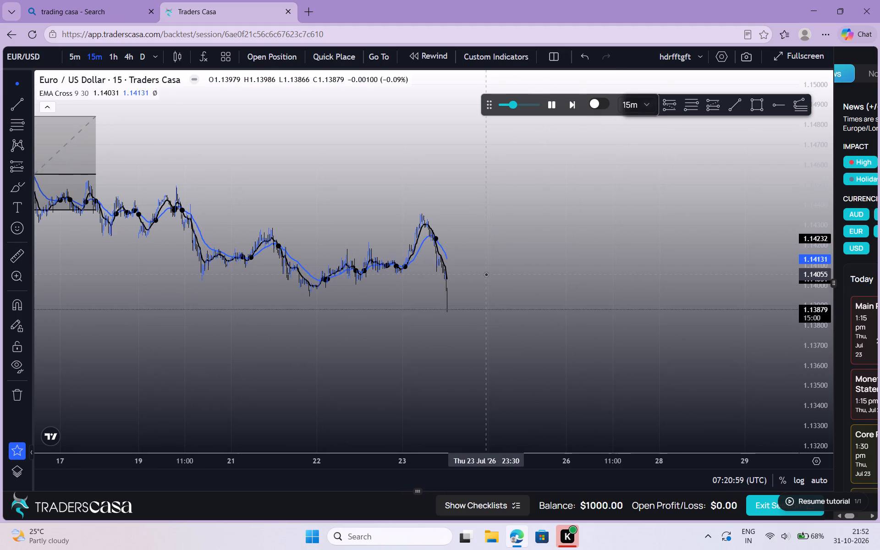
drag(486, 274, 403, 246)
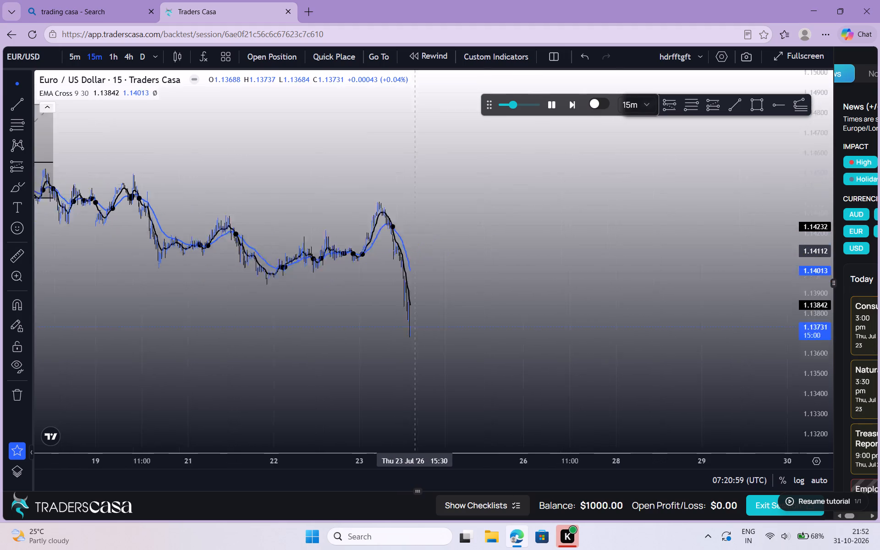
drag(403, 246, 367, 224)
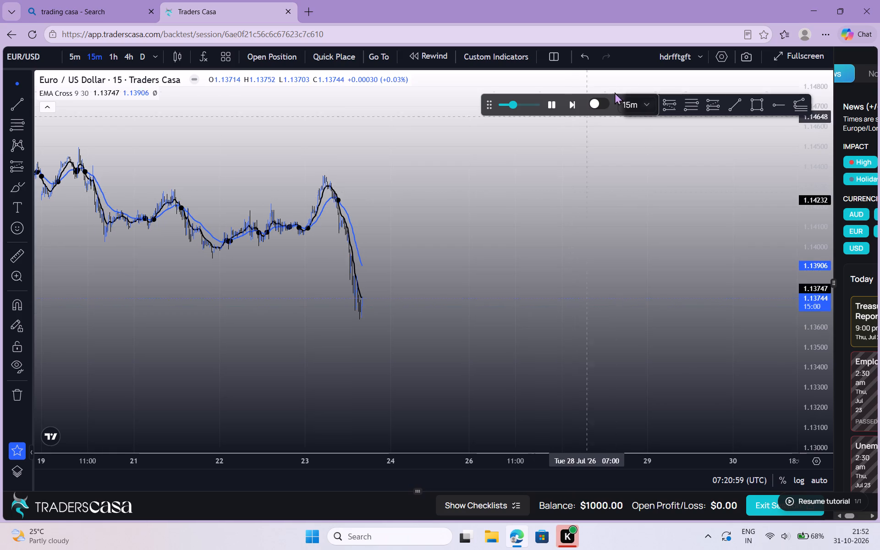
click(693, 104)
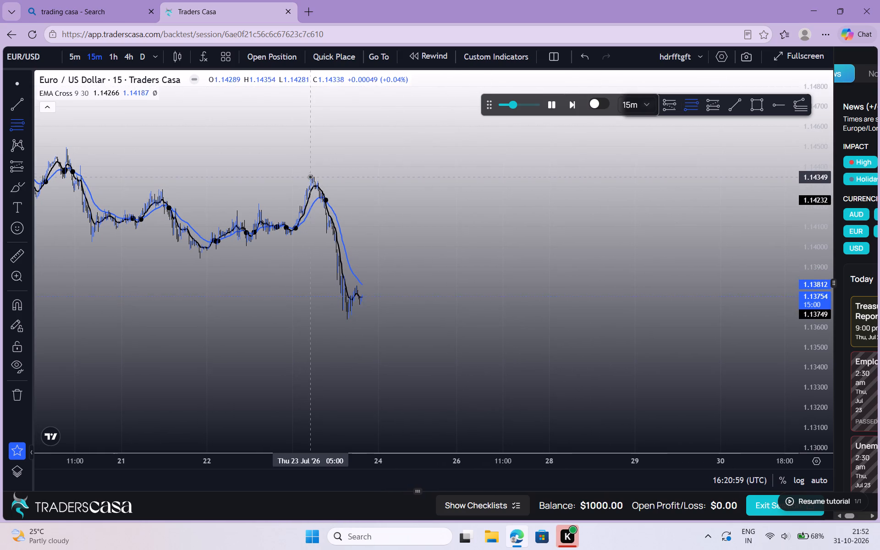
click(310, 177)
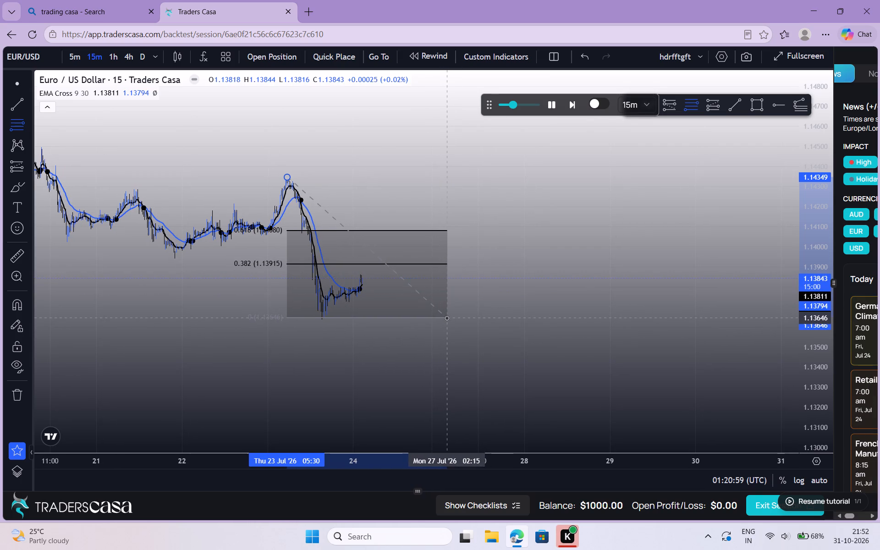
click(449, 321)
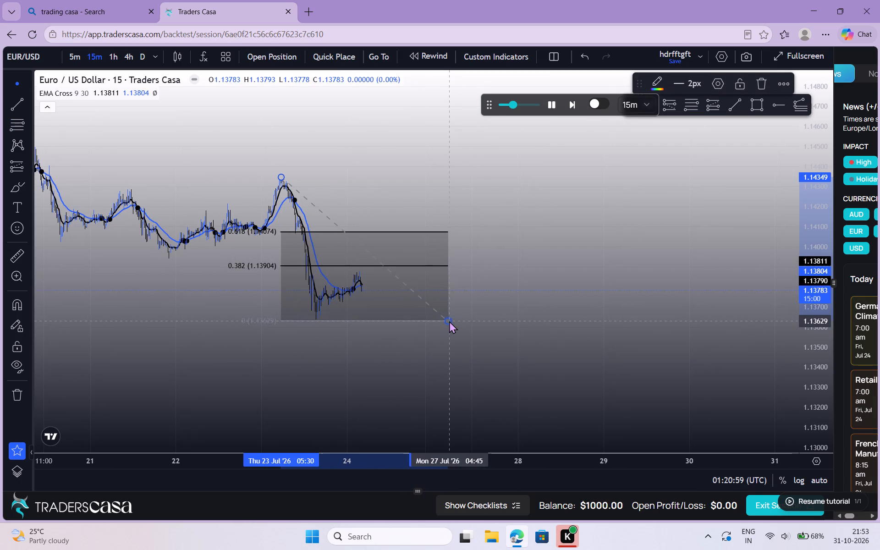
click(557, 319)
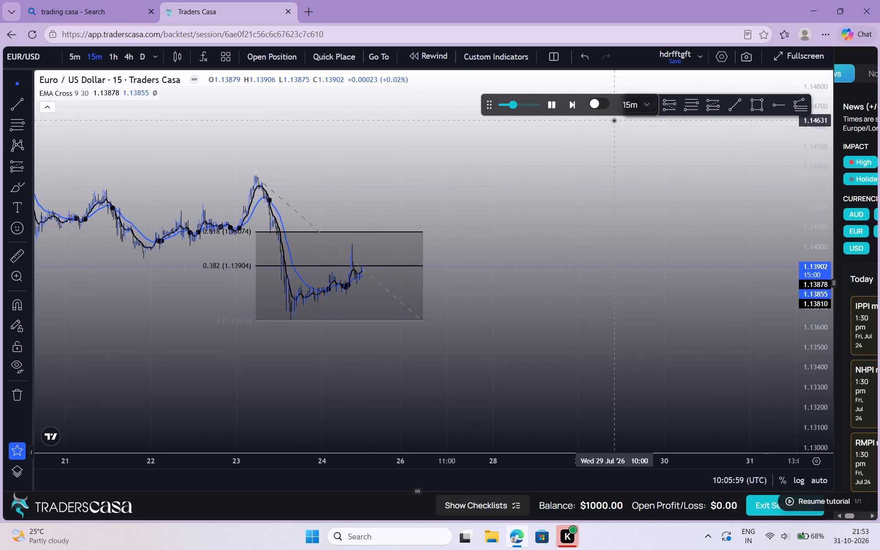
With the replay paused, draw a trend-based Fib extension from the 23 July high near 1.14357 to about 1.13632, with its third point near 1.14029.
click(550, 109)
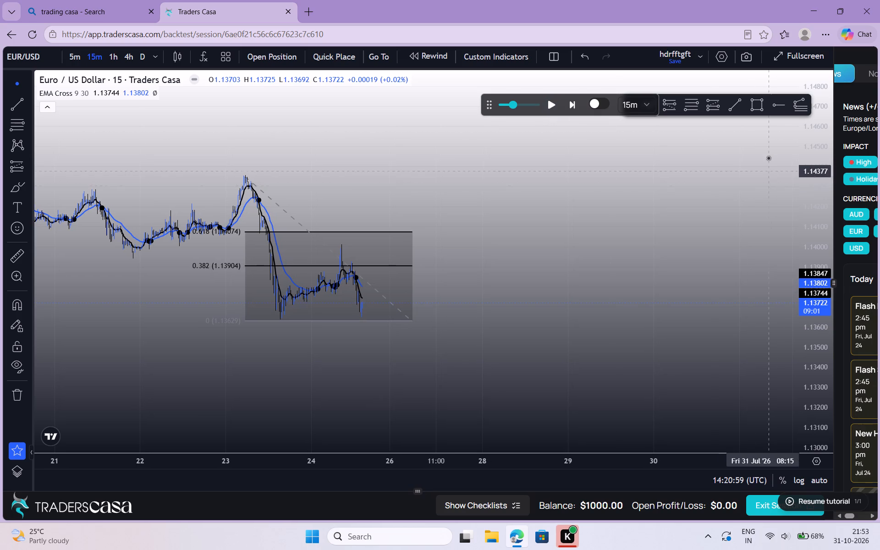
click(807, 107)
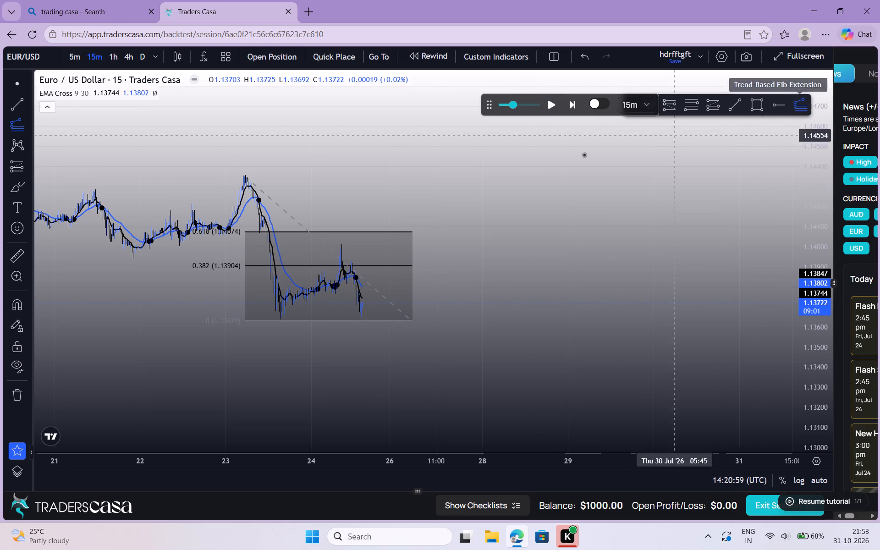
click(242, 175)
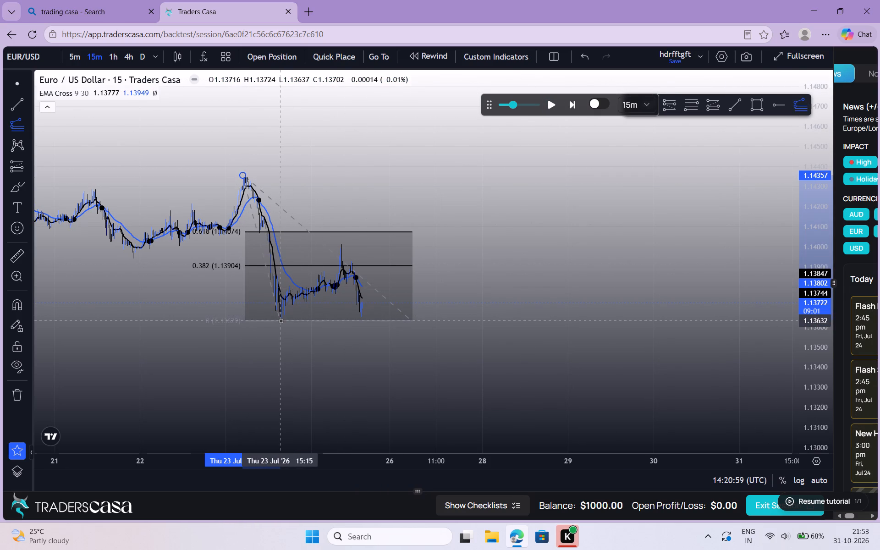
drag(280, 320, 346, 249)
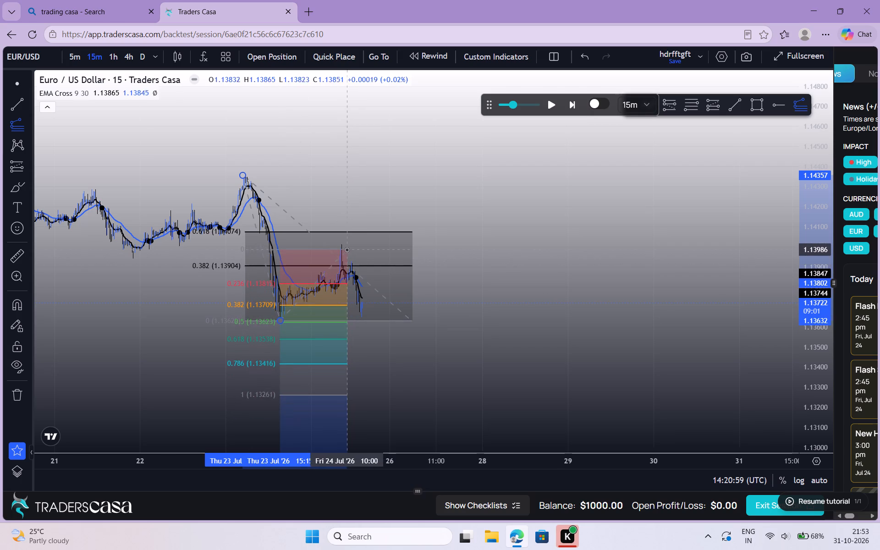
drag(346, 249, 385, 242)
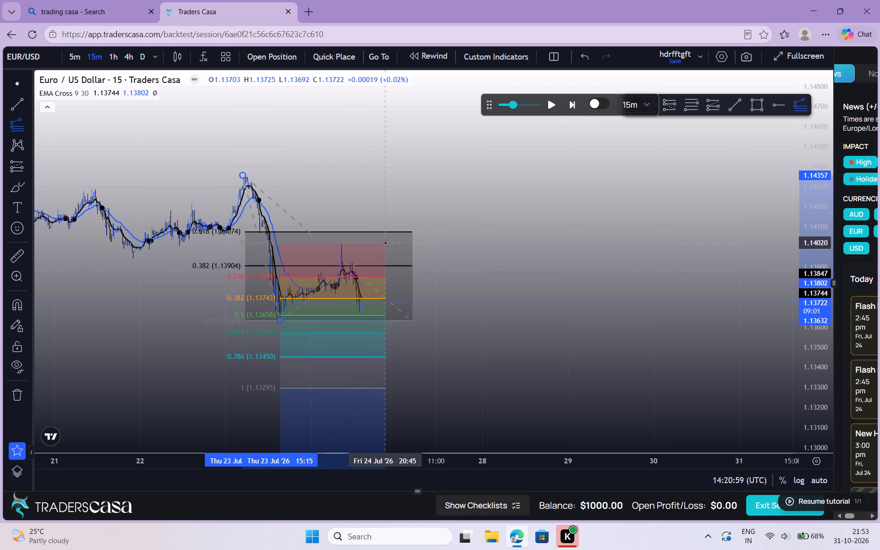
drag(385, 242, 396, 241)
click(396, 241)
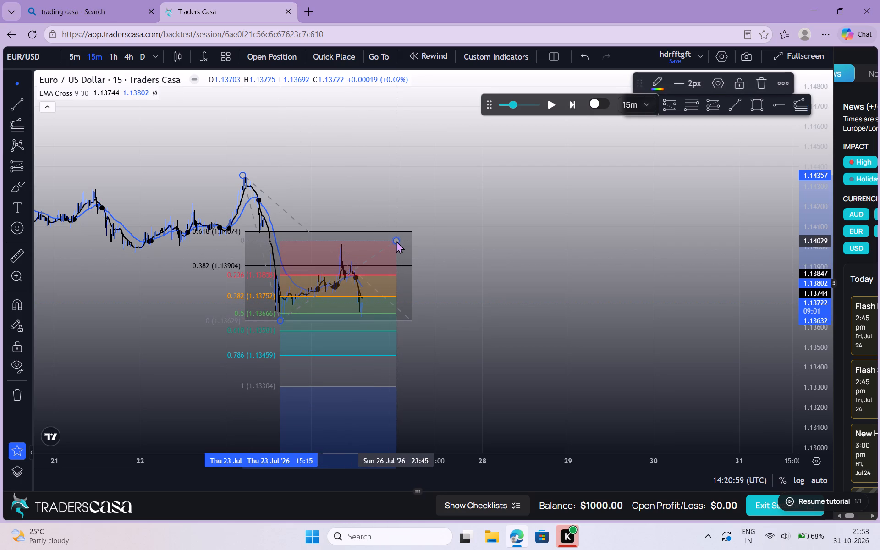
click(509, 263)
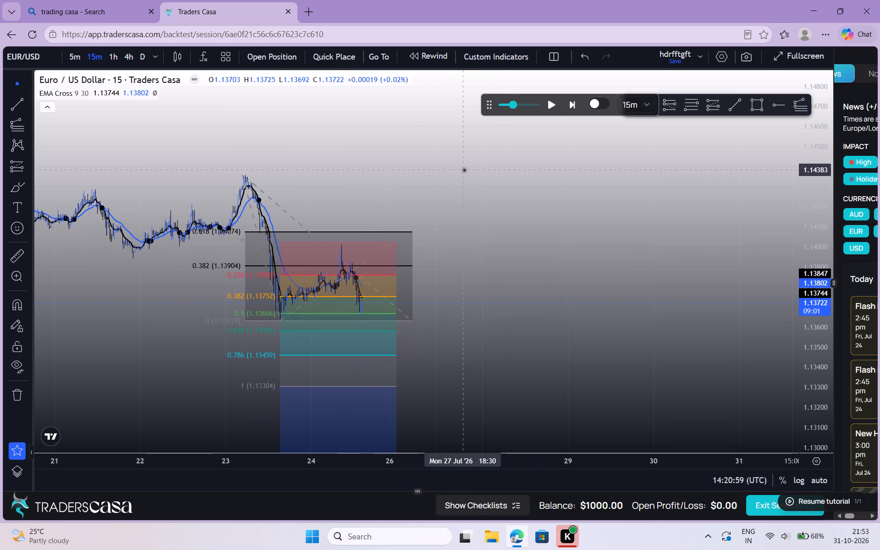
Resume the replay.
click(550, 110)
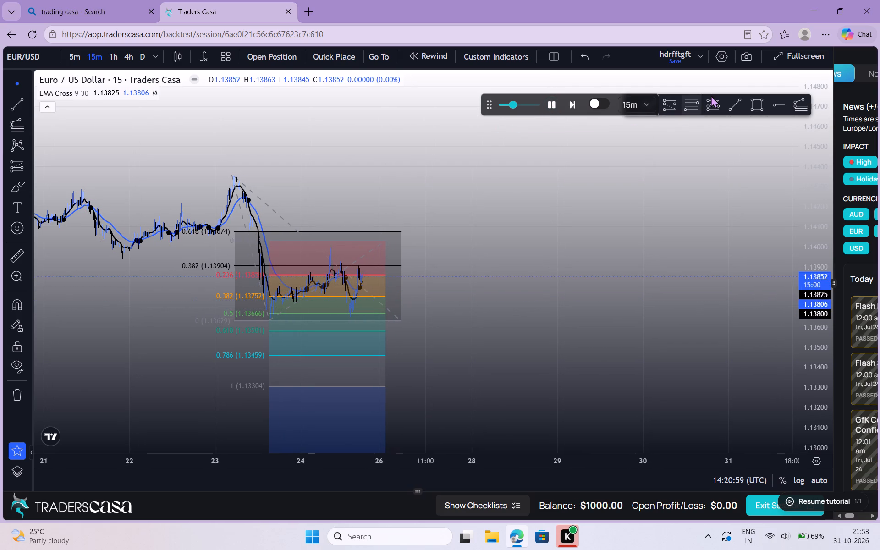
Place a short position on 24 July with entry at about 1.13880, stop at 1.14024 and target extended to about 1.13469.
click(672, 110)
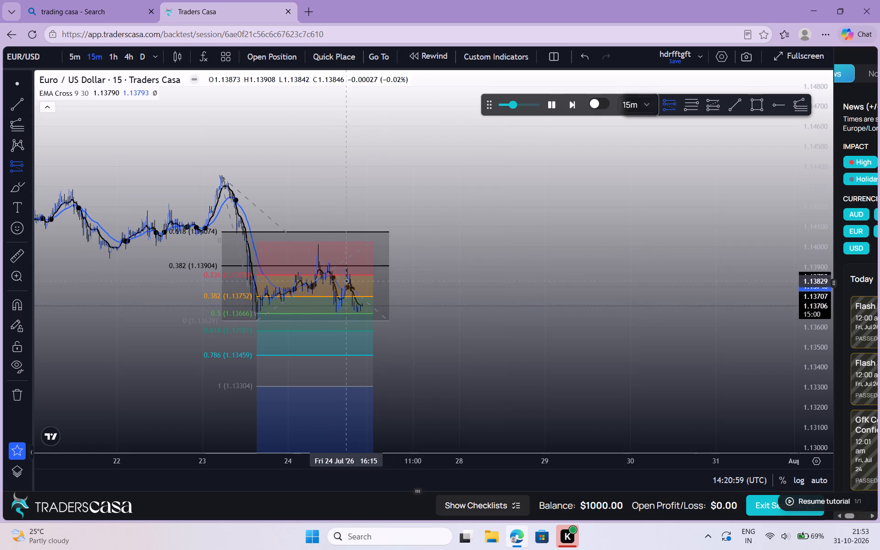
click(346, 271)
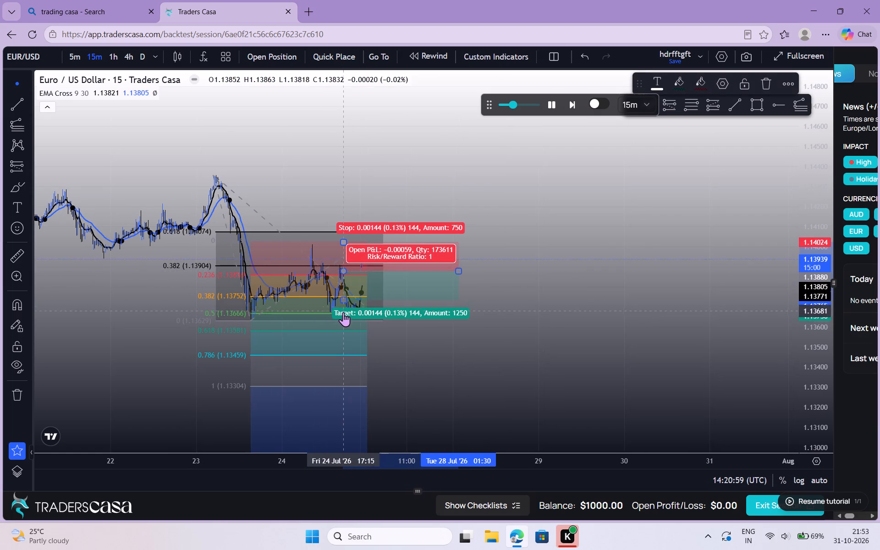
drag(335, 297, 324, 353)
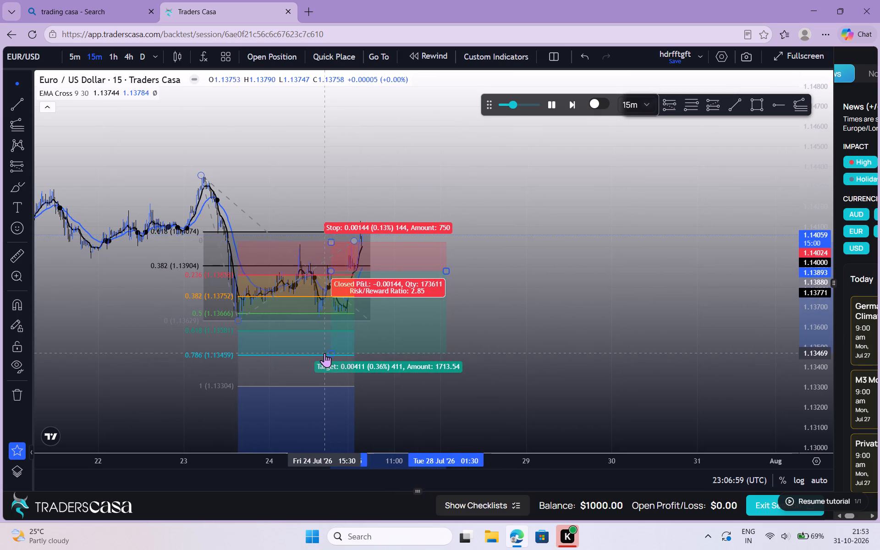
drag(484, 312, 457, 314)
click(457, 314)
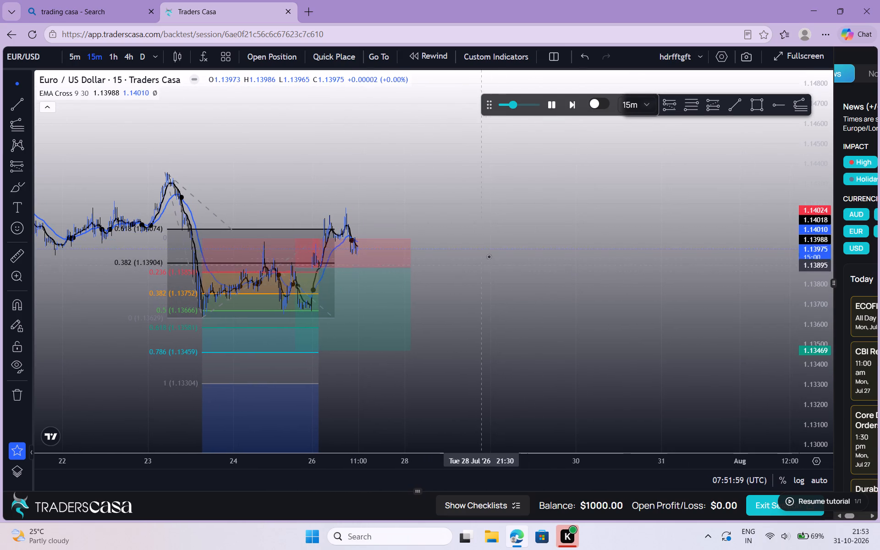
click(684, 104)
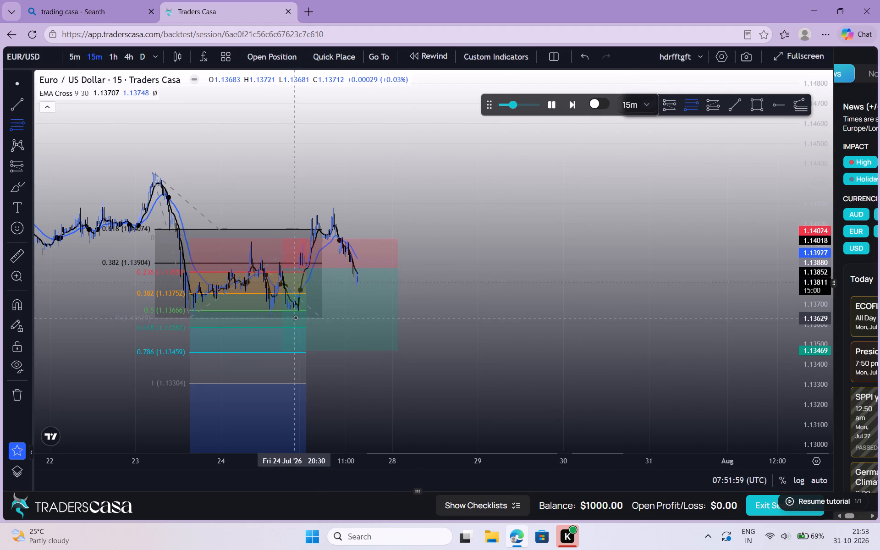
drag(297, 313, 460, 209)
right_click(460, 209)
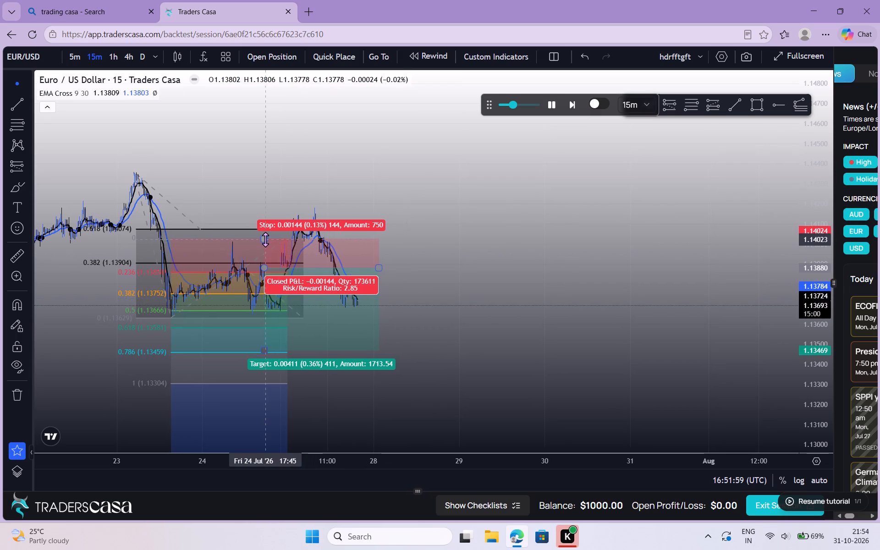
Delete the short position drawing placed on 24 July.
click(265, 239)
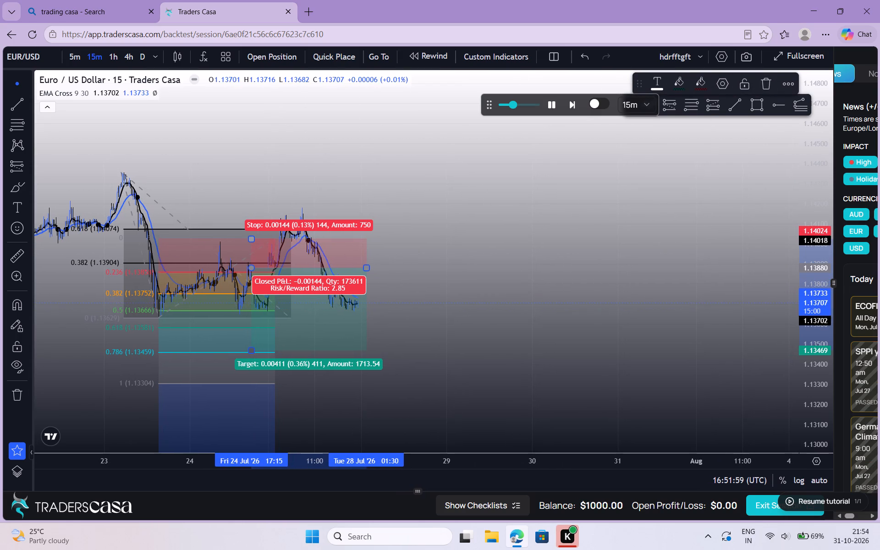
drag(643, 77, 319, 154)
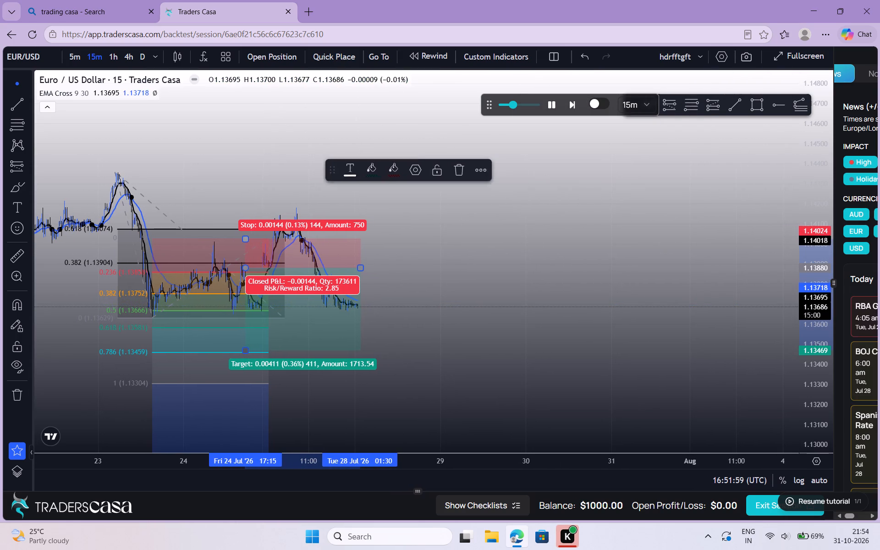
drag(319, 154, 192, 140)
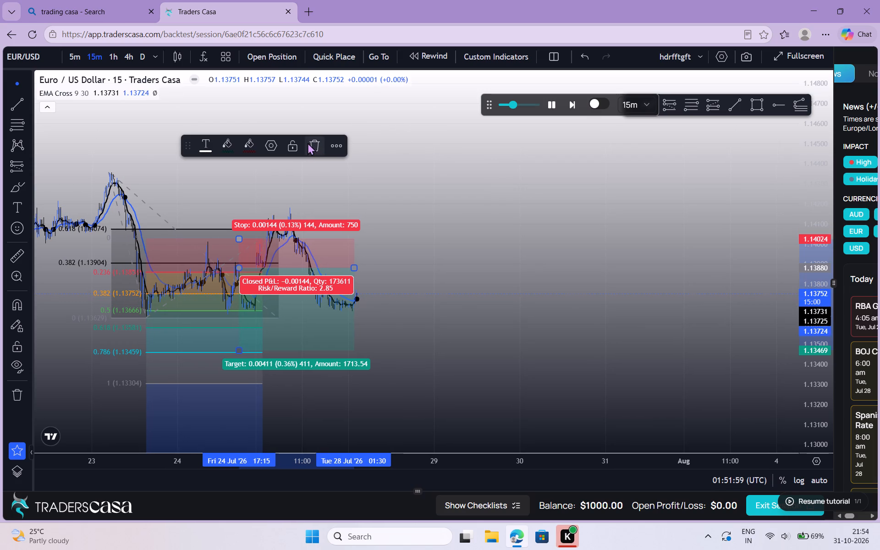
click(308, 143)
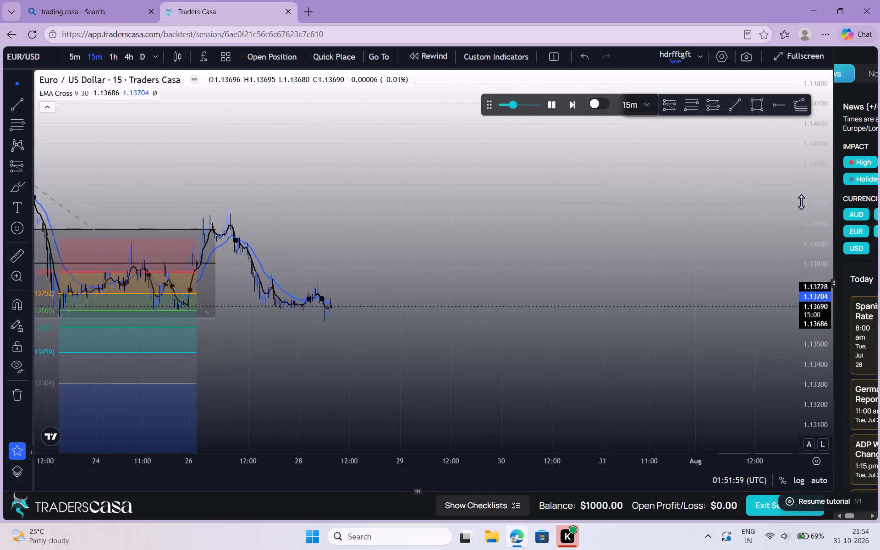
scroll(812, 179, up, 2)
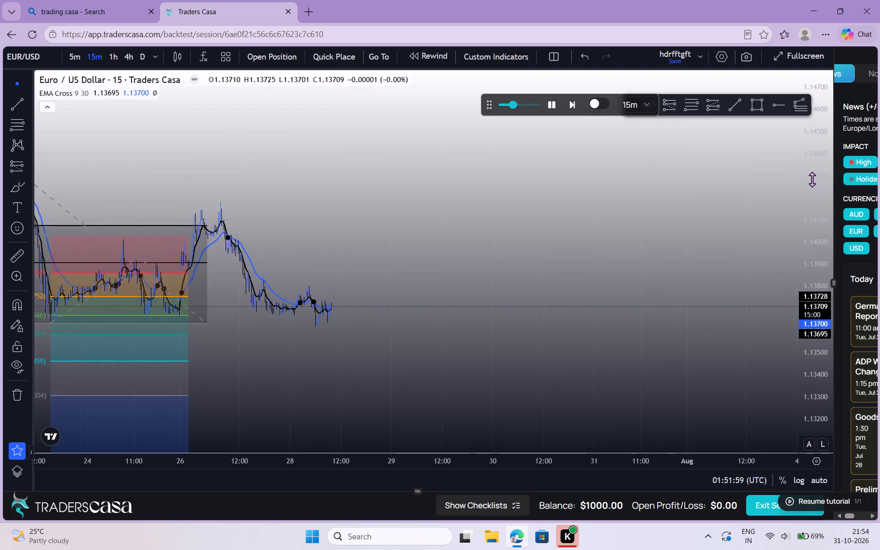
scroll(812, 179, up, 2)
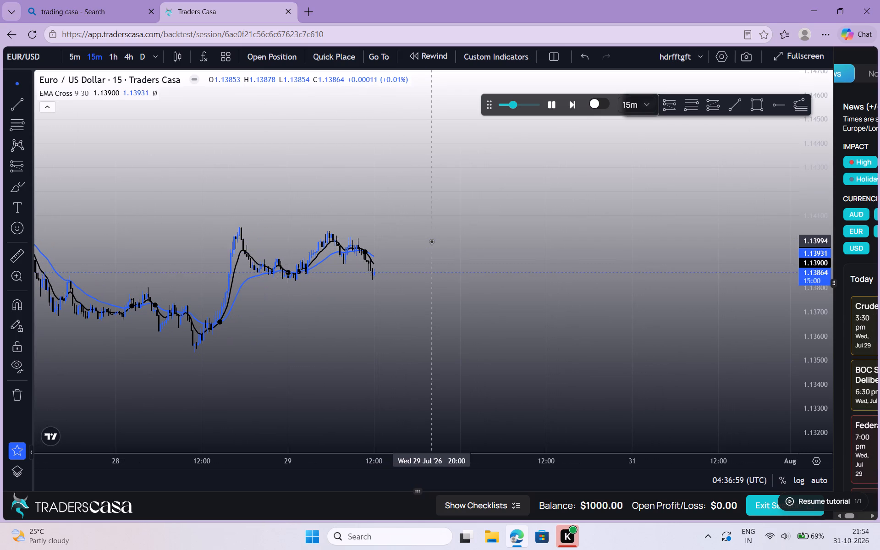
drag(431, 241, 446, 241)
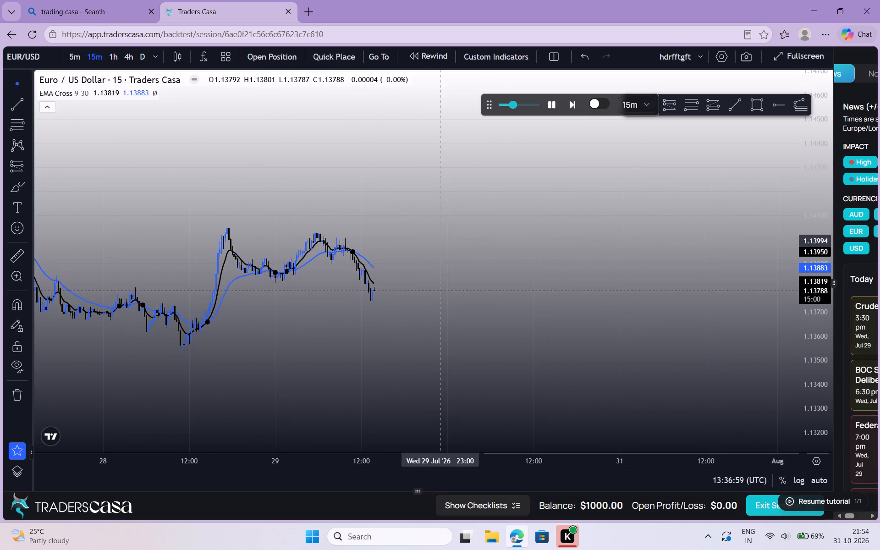
Draw a Fib retracement from the 28 July low near 1.13538 up to about 1.14056, extending to early 30 July.
drag(446, 241, 505, 236)
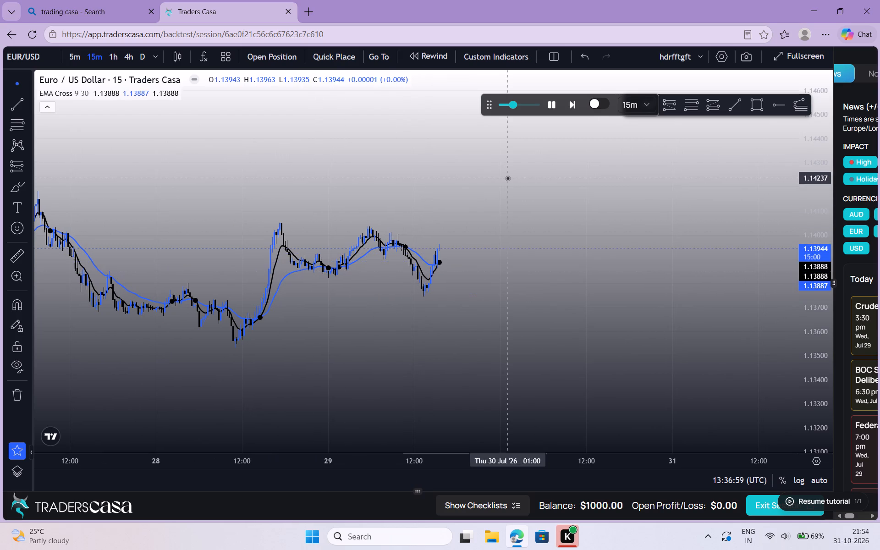
click(689, 110)
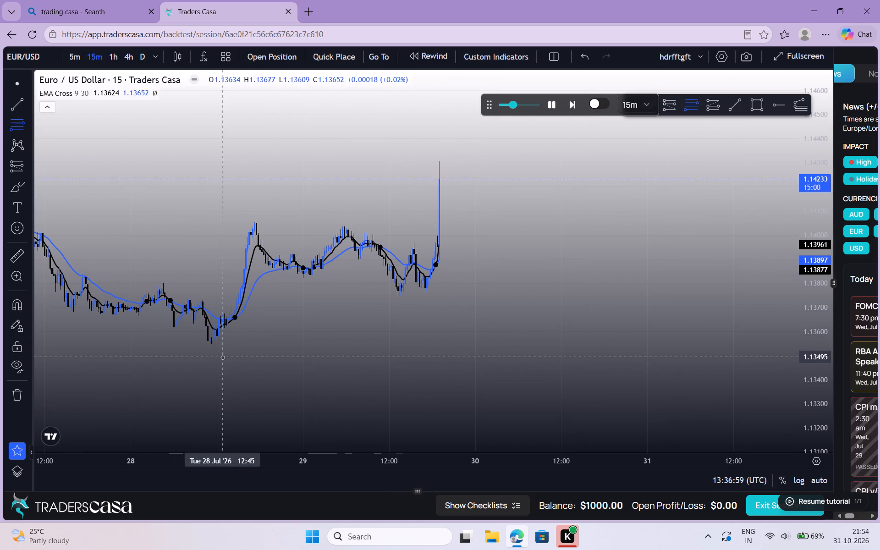
drag(208, 346, 452, 258)
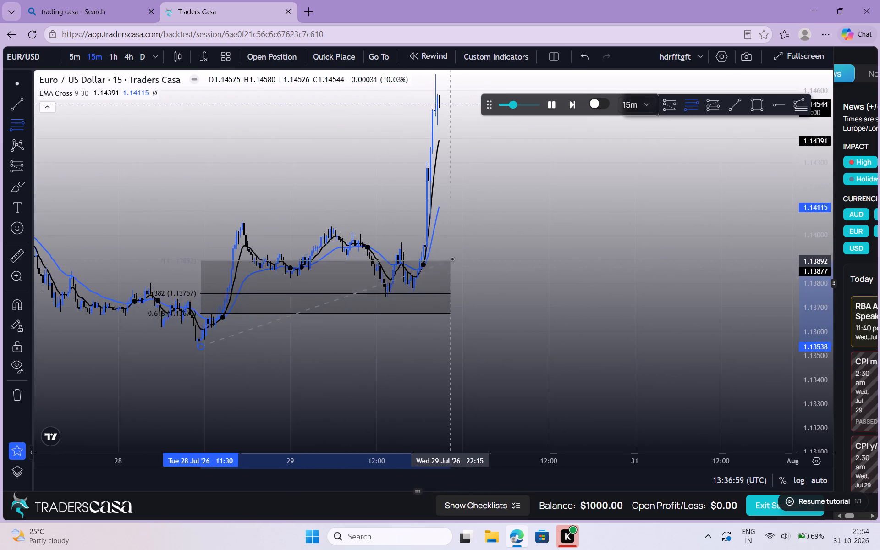
drag(452, 258, 463, 221)
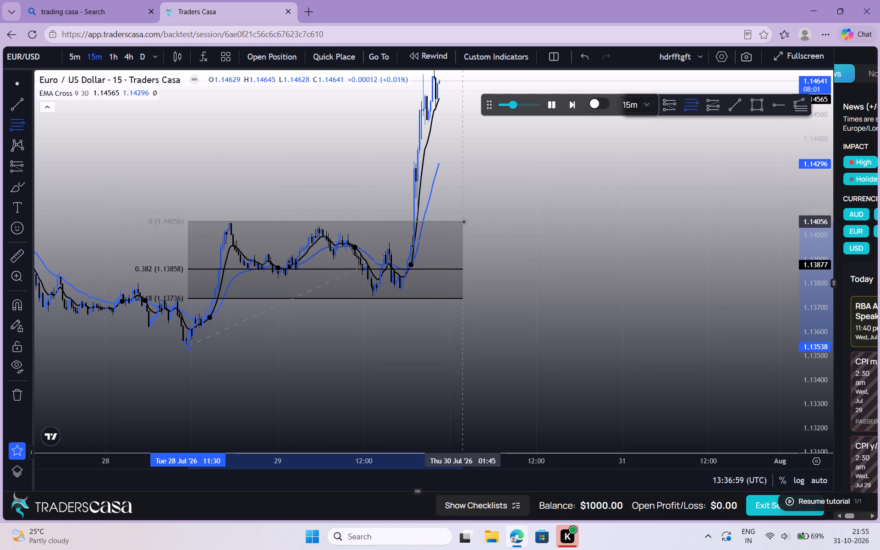
click(463, 221)
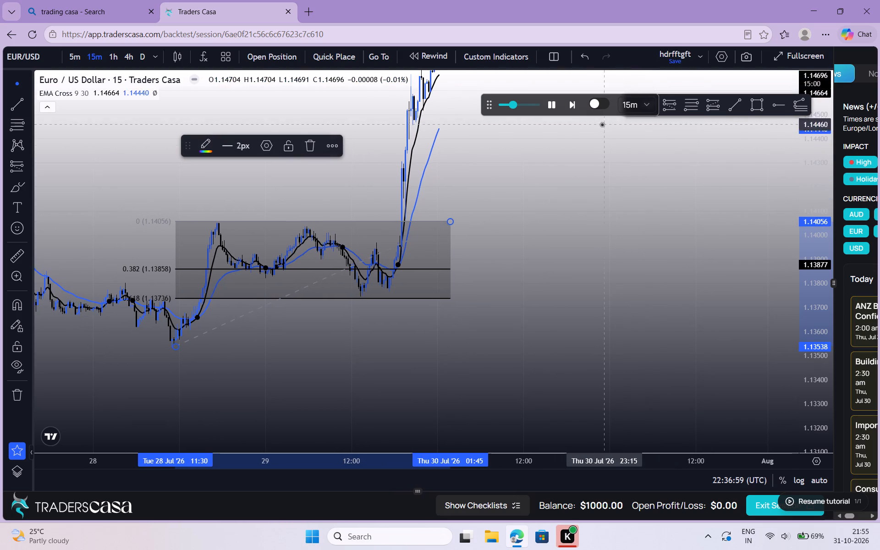
With the replay paused, draw a trend-based Fib extension from about 1.13540 on 28 July to 1.14059, with its third point near 1.13747.
click(556, 104)
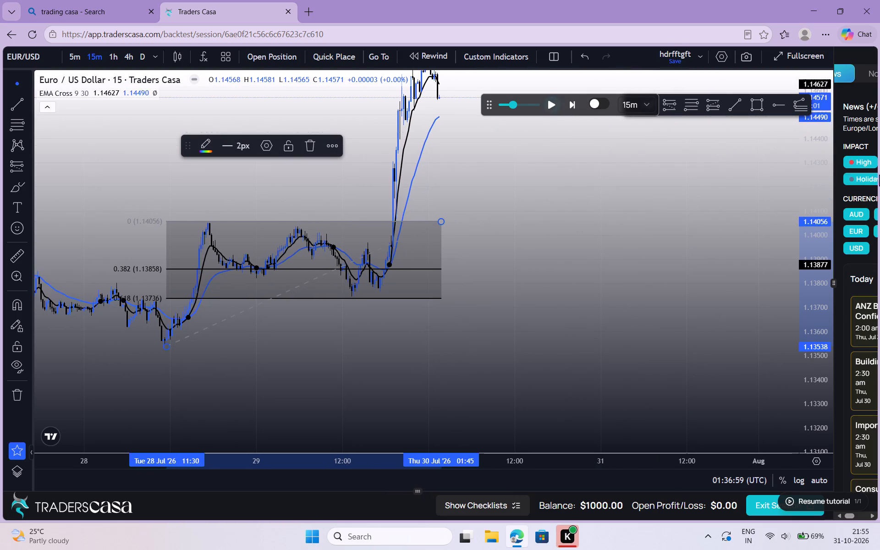
click(802, 116)
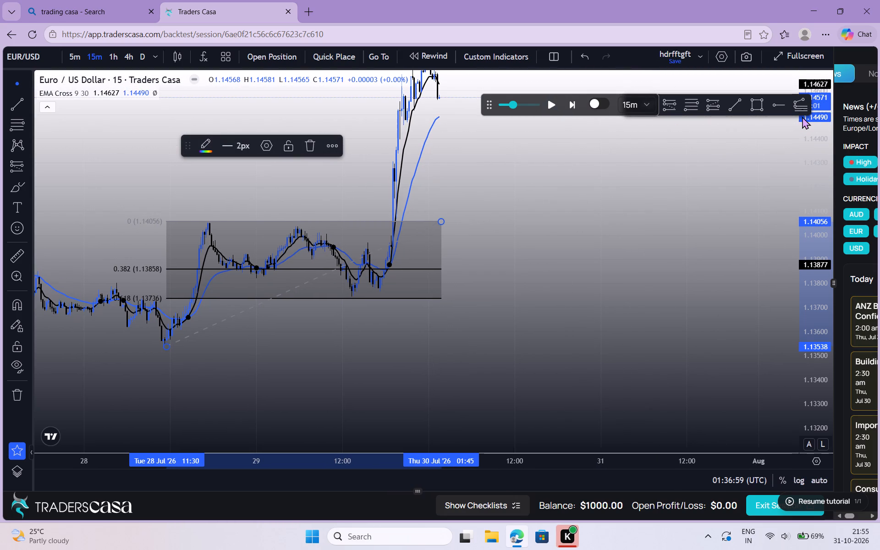
click(798, 112)
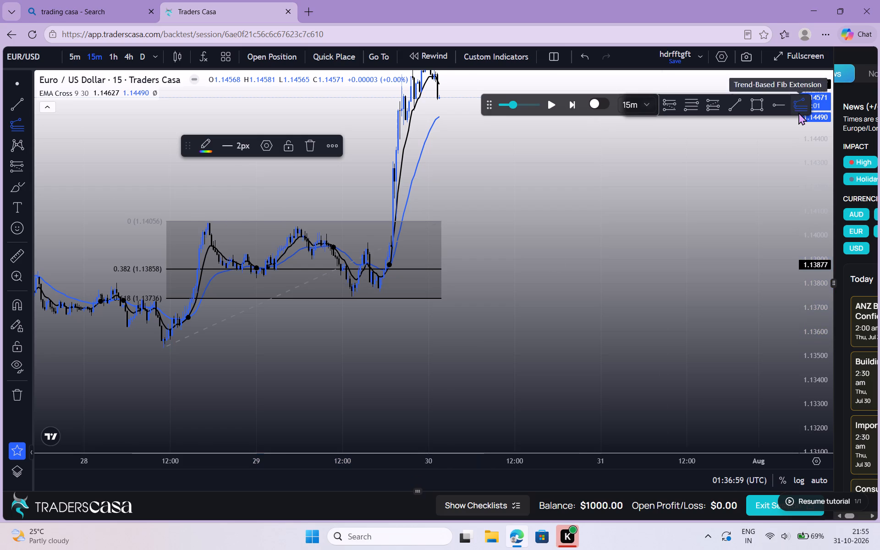
click(165, 346)
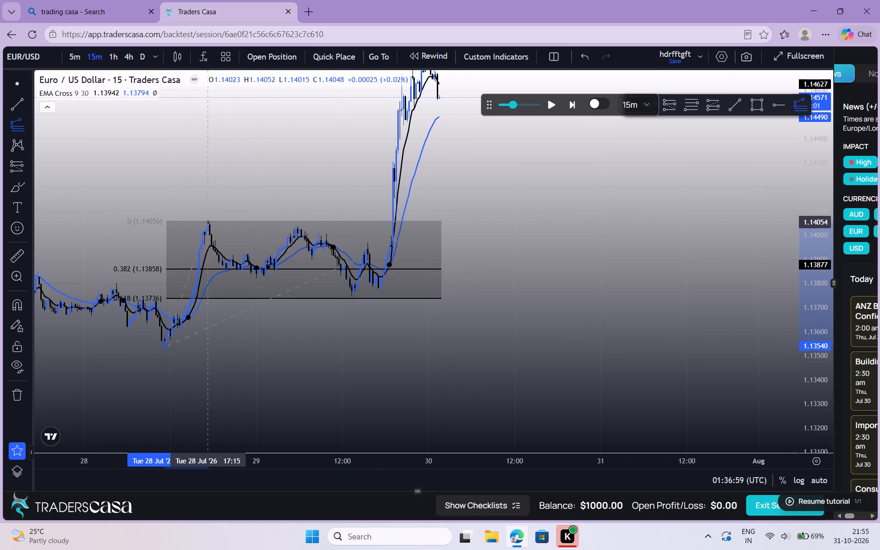
drag(207, 221, 377, 305)
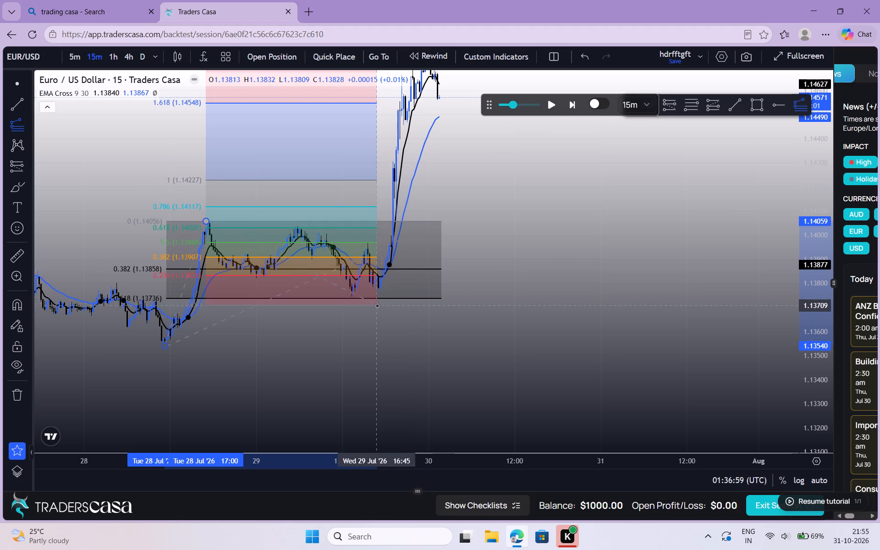
drag(377, 305, 467, 274)
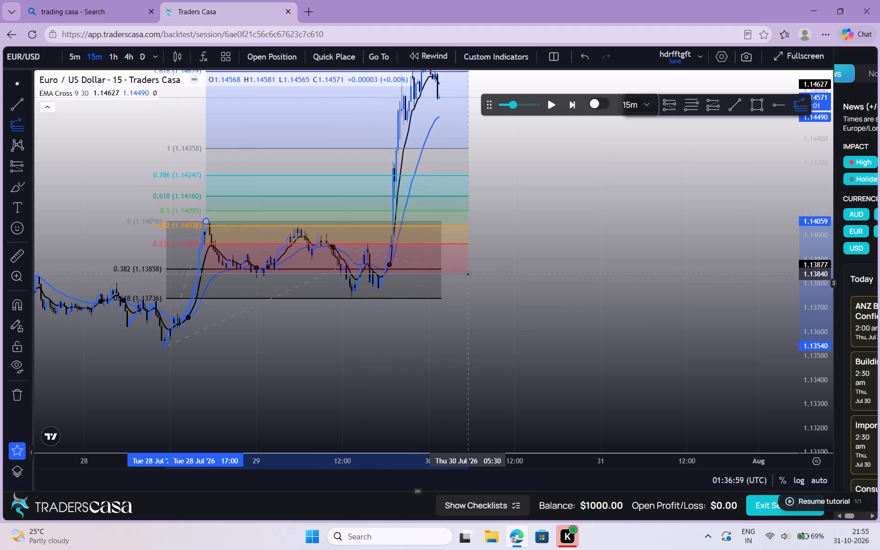
click(504, 296)
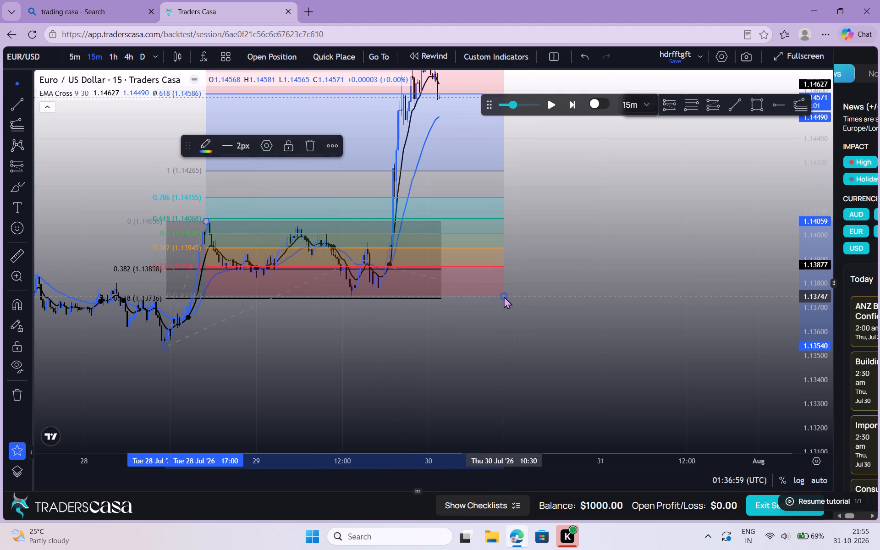
click(608, 277)
Examine the rally into 30 July against the levels of the new Fib extension.
drag(607, 301, 587, 430)
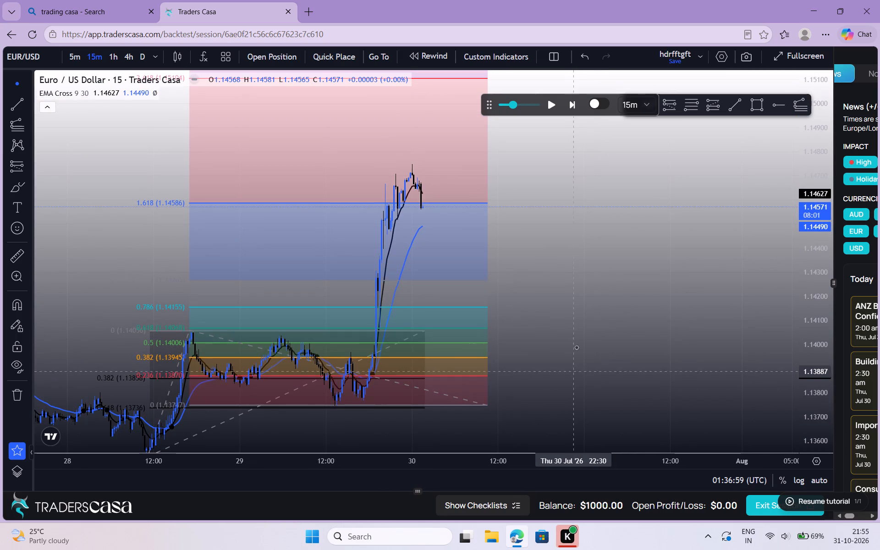
drag(577, 341, 574, 492)
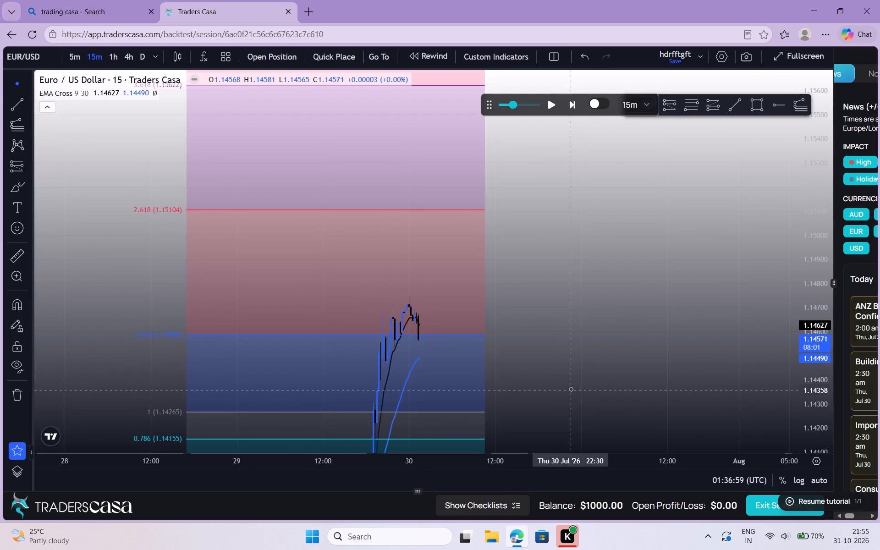
drag(571, 389, 595, 320)
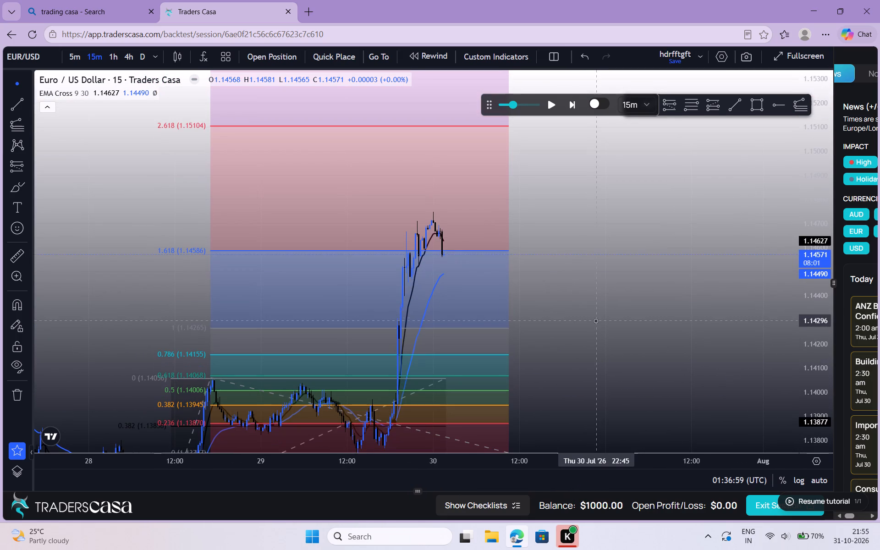
drag(580, 253, 517, 135)
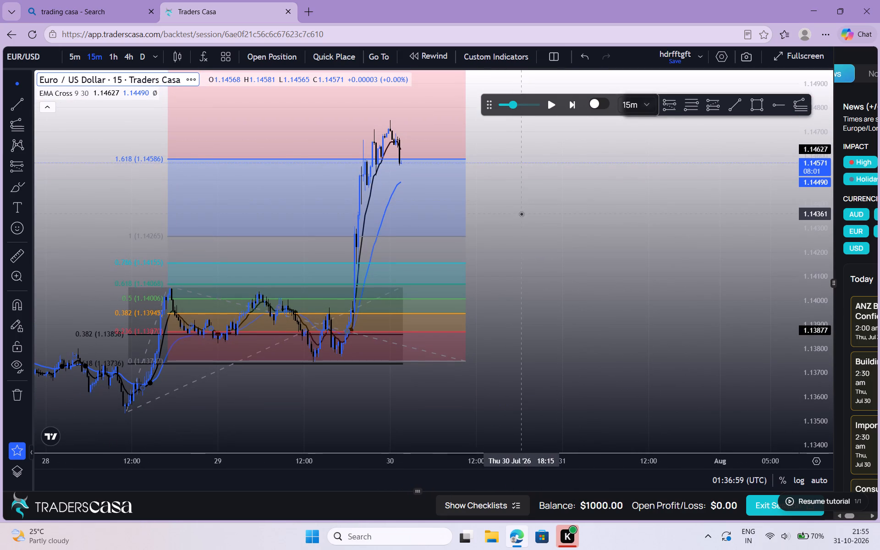
drag(521, 214, 468, 217)
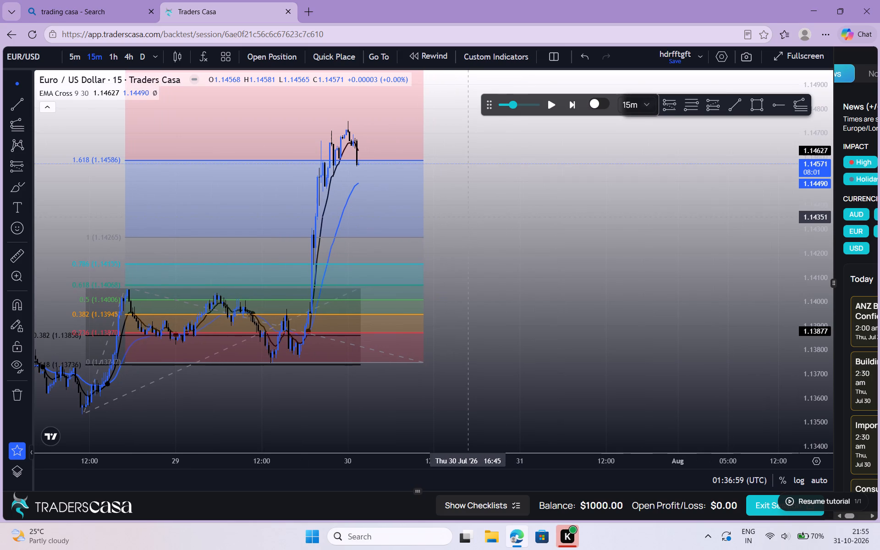
drag(468, 217, 509, 234)
click(509, 234)
drag(509, 234, 491, 257)
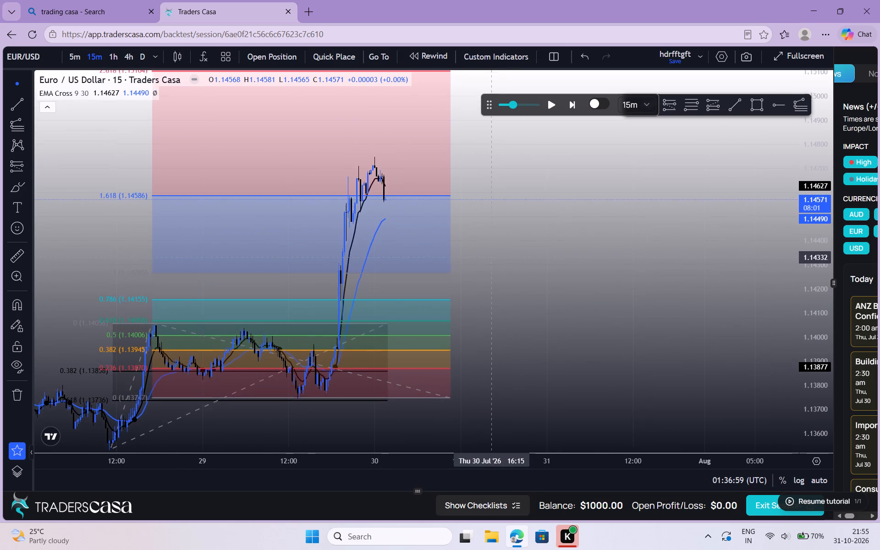
drag(491, 257, 488, 257)
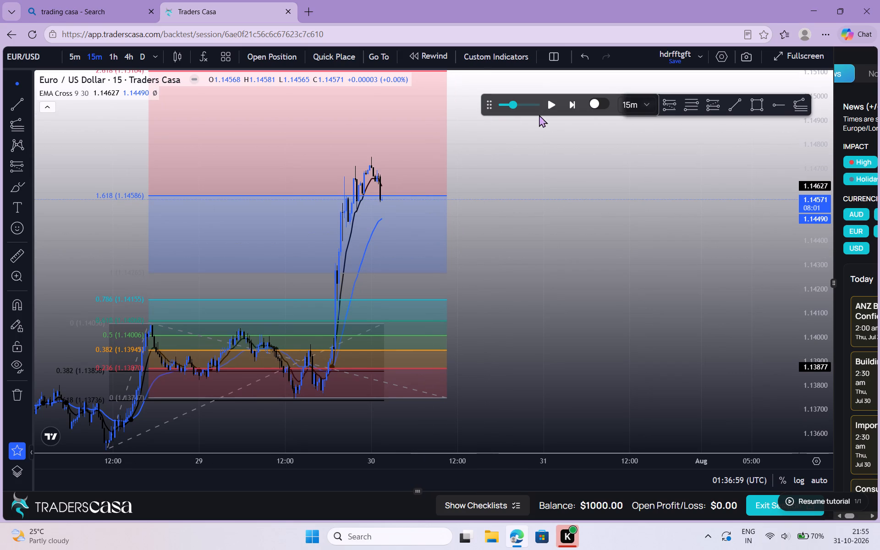
Run the replay forward to the evening of 30 July and pause it.
click(553, 107)
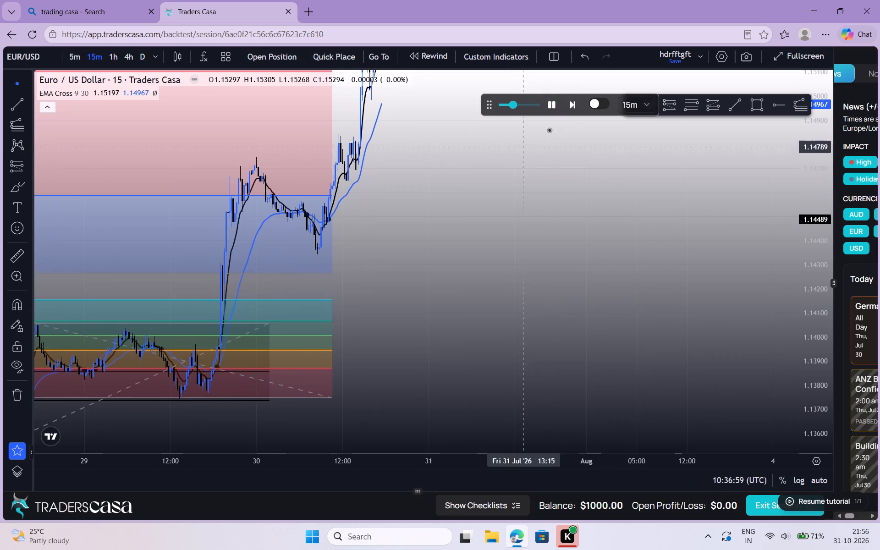
click(553, 104)
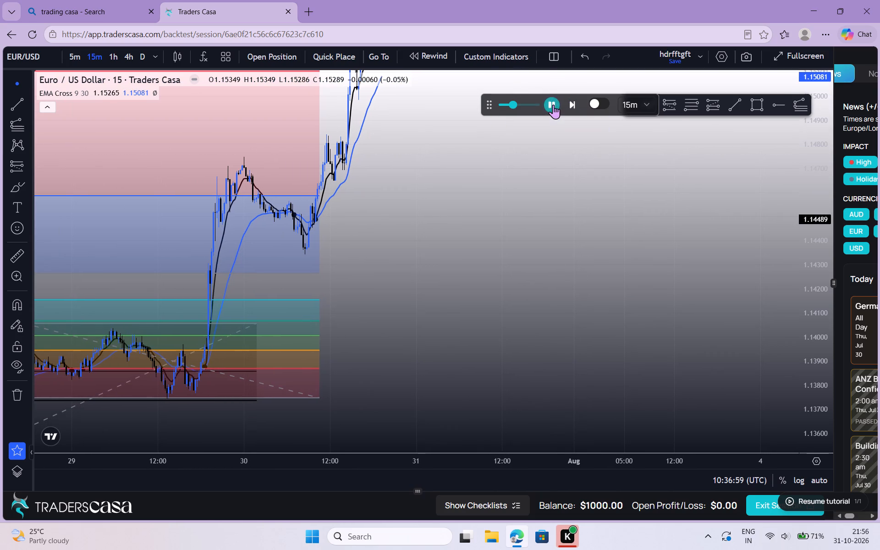
Examine the 30 July rally and its swing points relative to the Fib extension levels.
drag(487, 190, 484, 307)
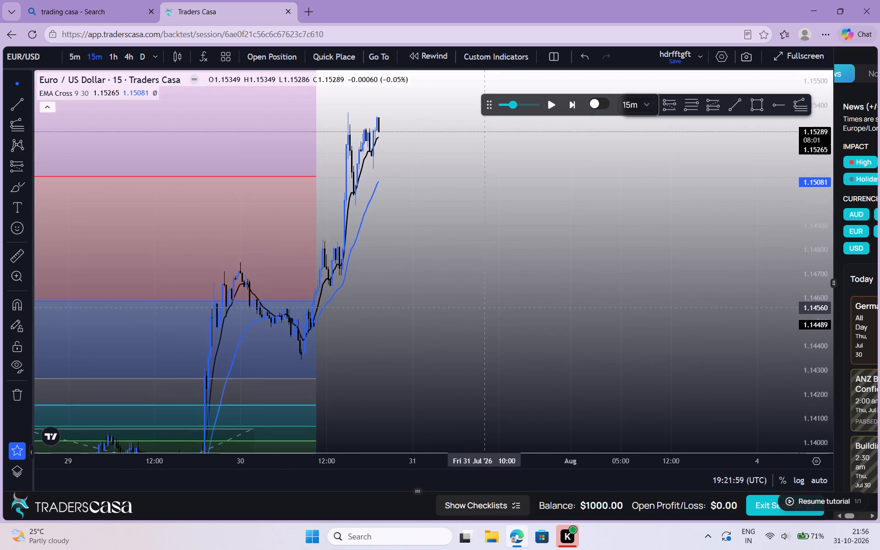
drag(484, 307, 460, 300)
click(460, 300)
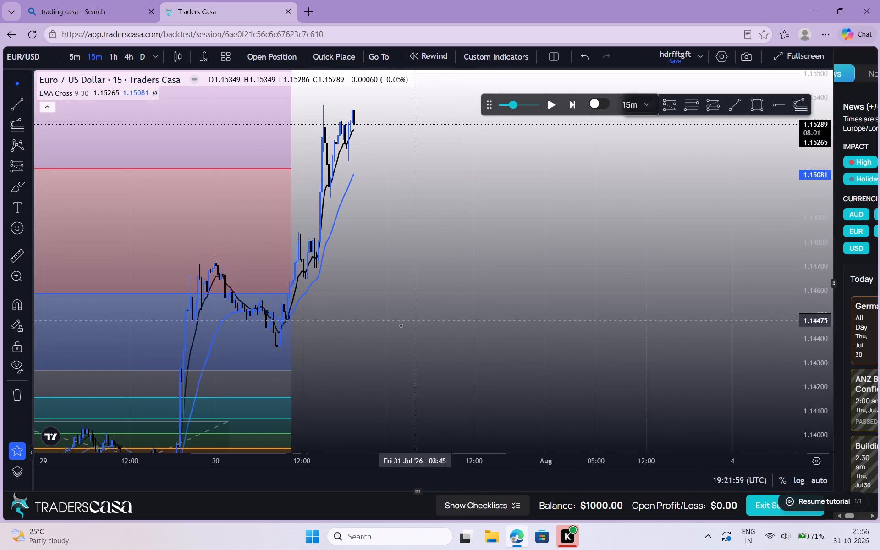
drag(391, 328, 429, 396)
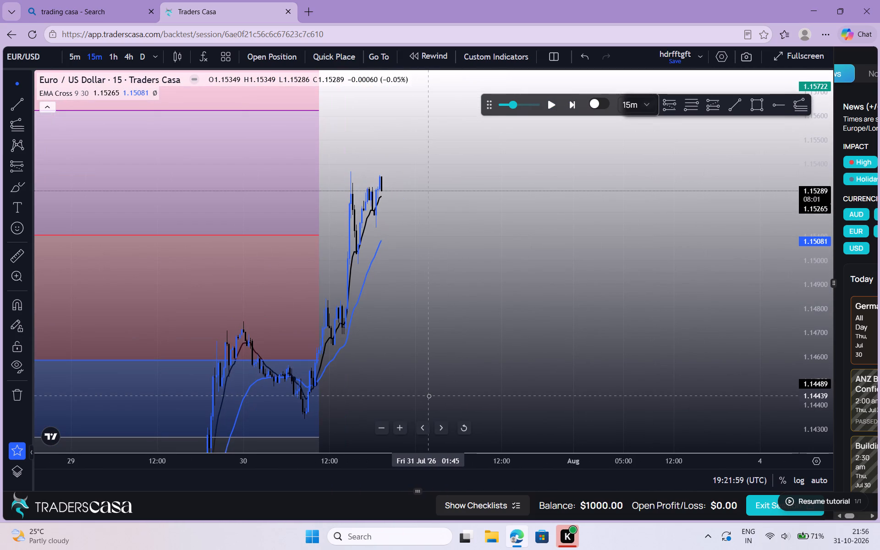
click(451, 320)
drag(451, 320, 388, 283)
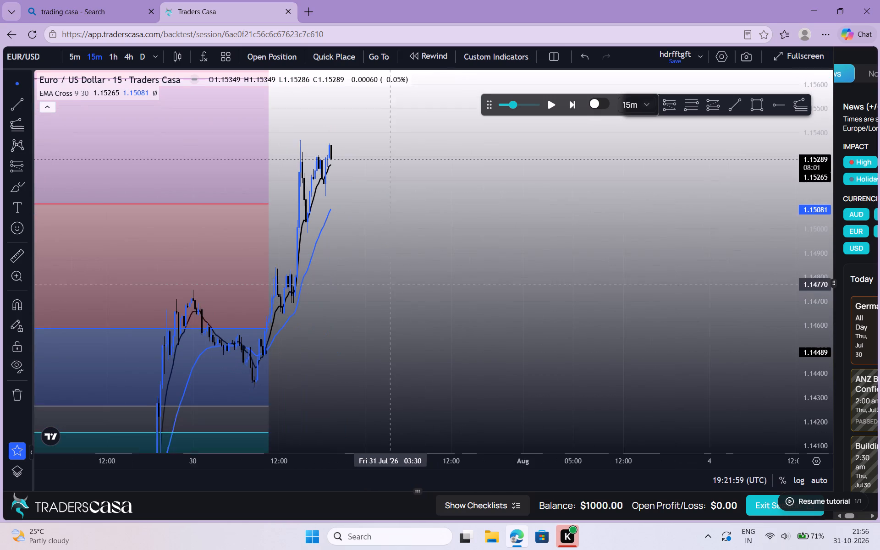
drag(388, 283, 386, 282)
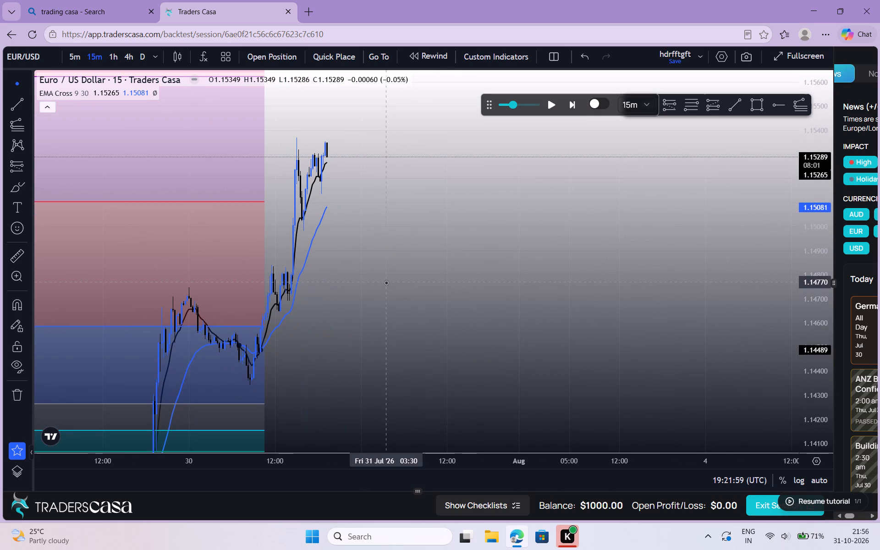
click(386, 282)
drag(386, 282, 339, 100)
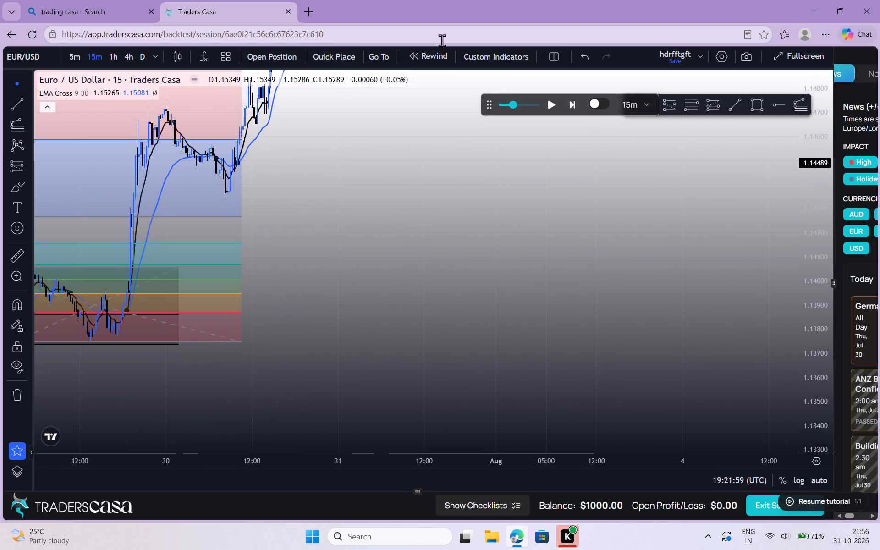
click(404, 187)
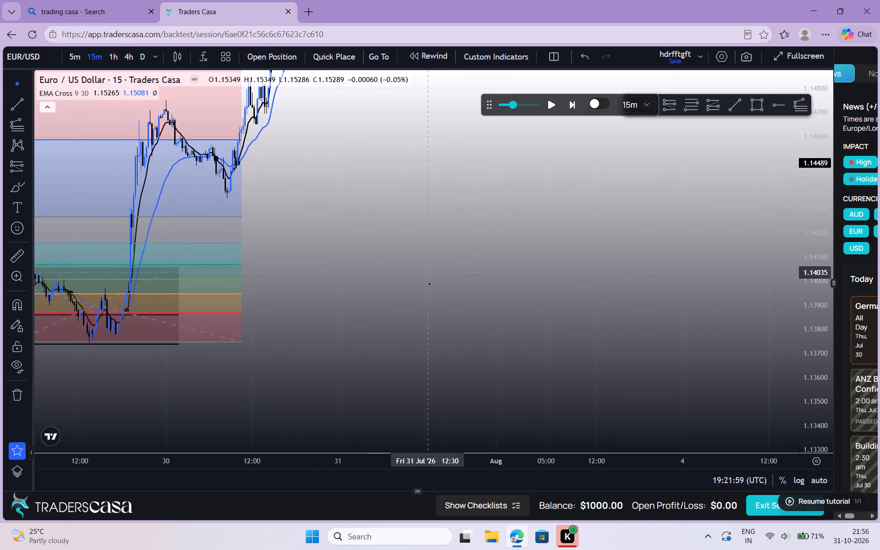
click(429, 302)
drag(429, 302, 362, 473)
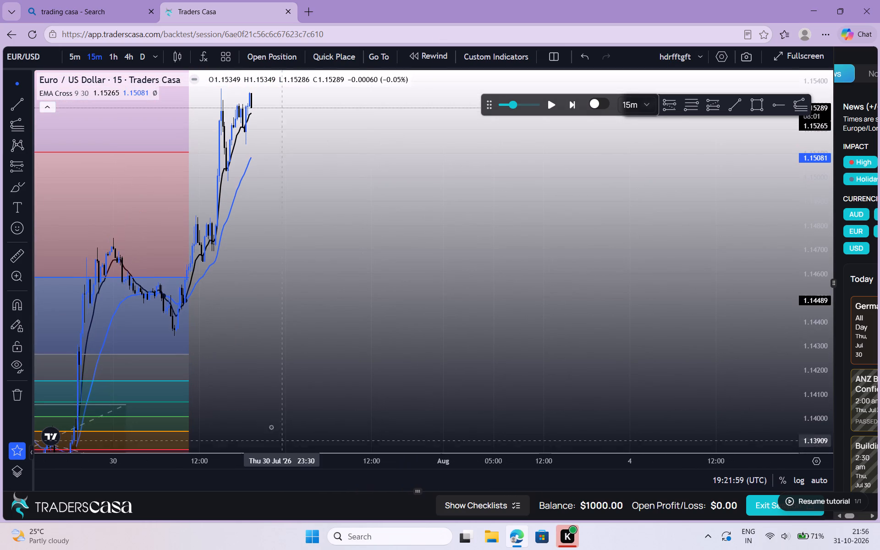
drag(325, 324, 302, 383)
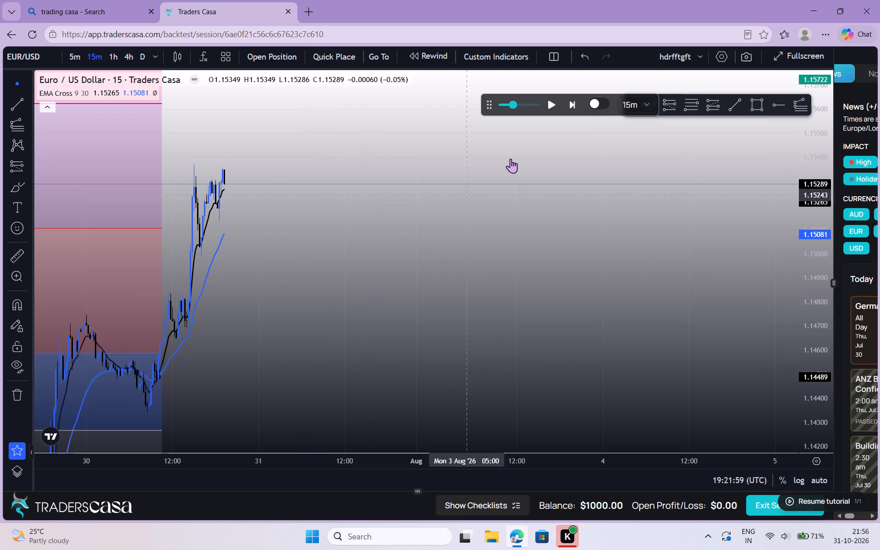
Draw a Fib retracement from the 30 July low near 1.14346 up to about 1.15357, extending to early 31 July.
click(693, 108)
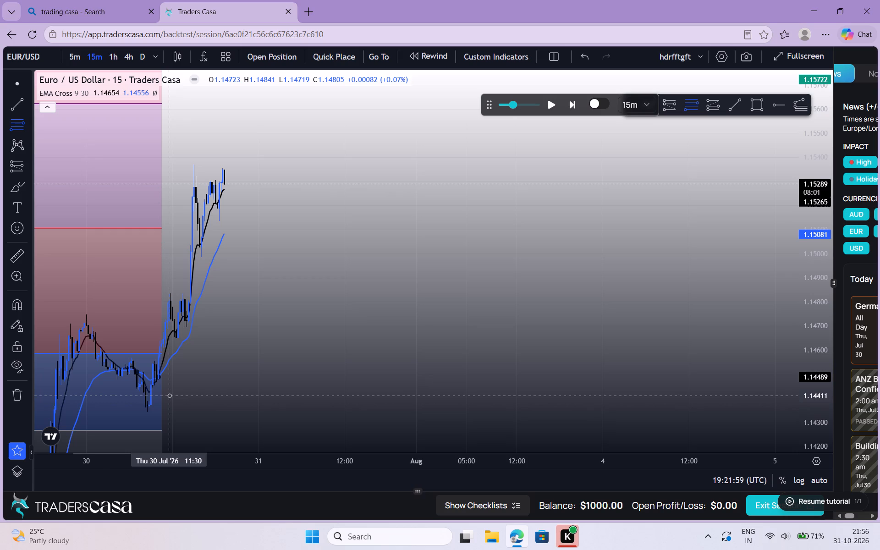
click(148, 411)
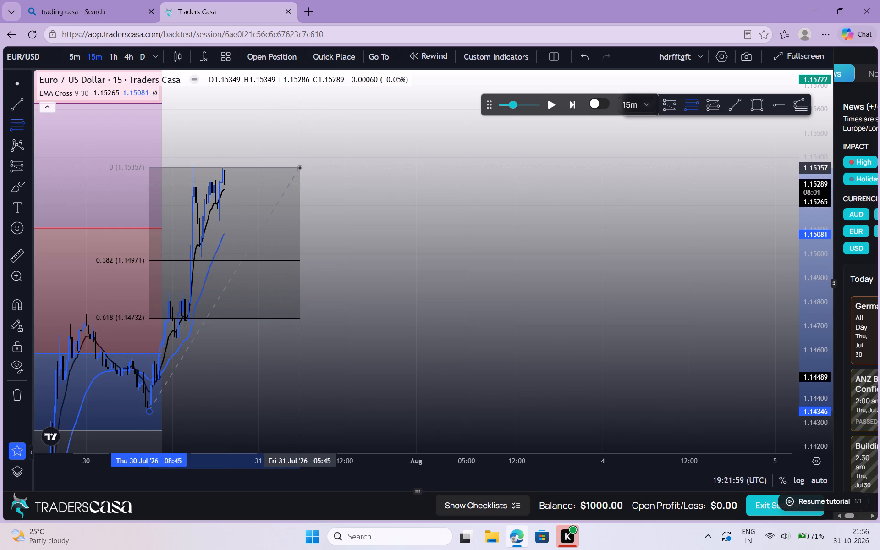
click(299, 167)
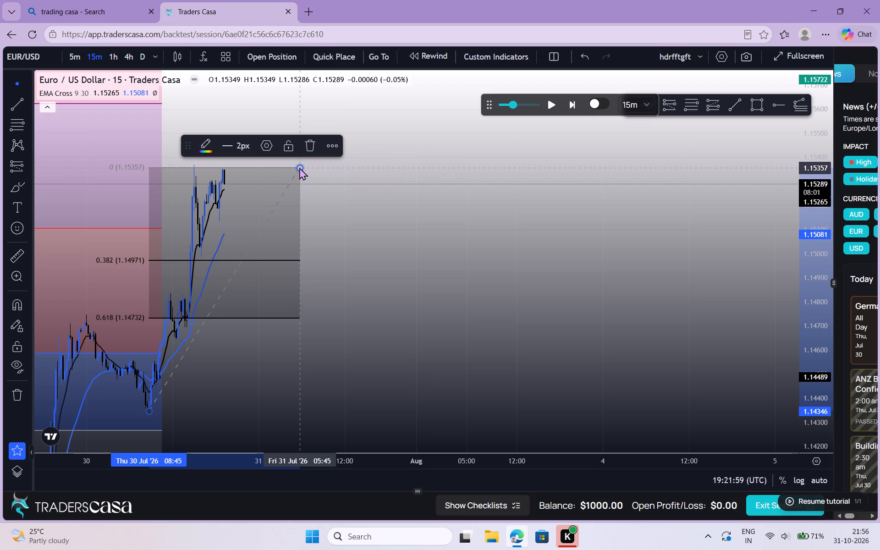
Run the replay forward to the afternoon of 31 July and pause it.
click(549, 107)
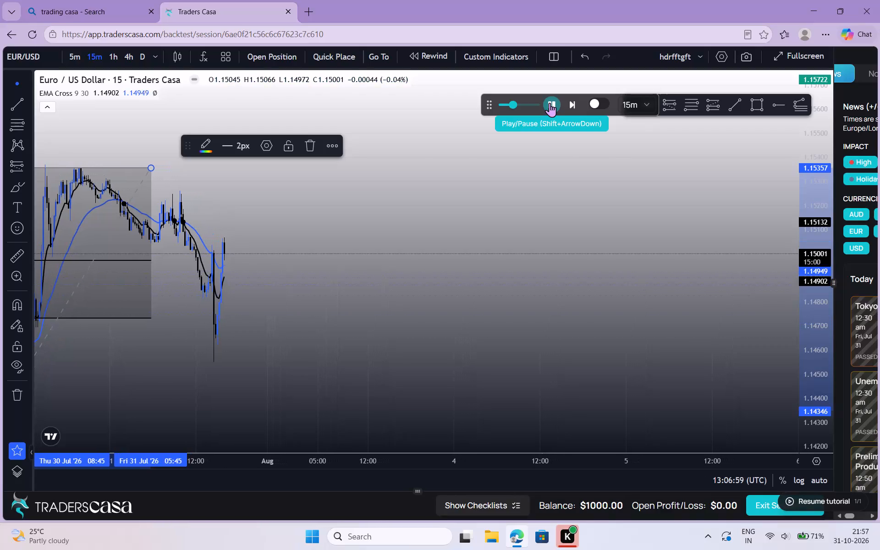
click(550, 103)
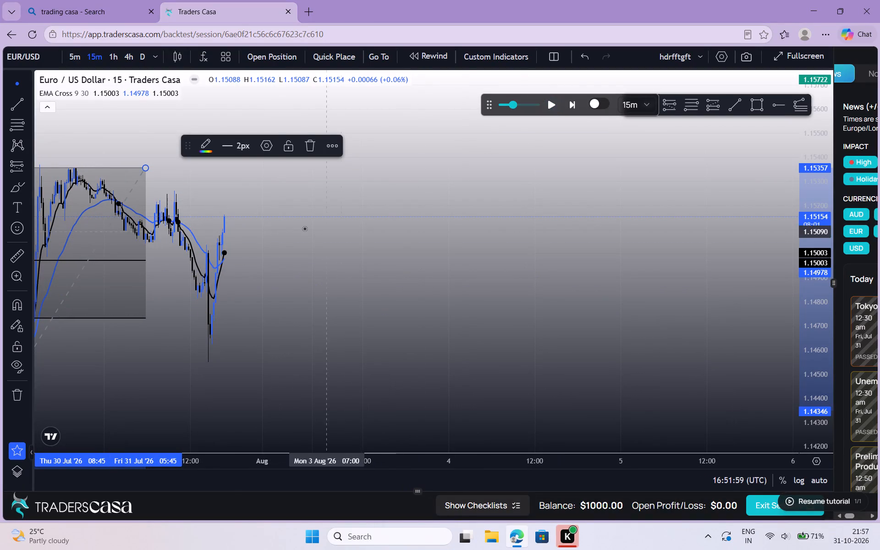
Move the Fib retracement's upper end point to about 1.15385, extending it to early 3 August.
drag(146, 170, 236, 148)
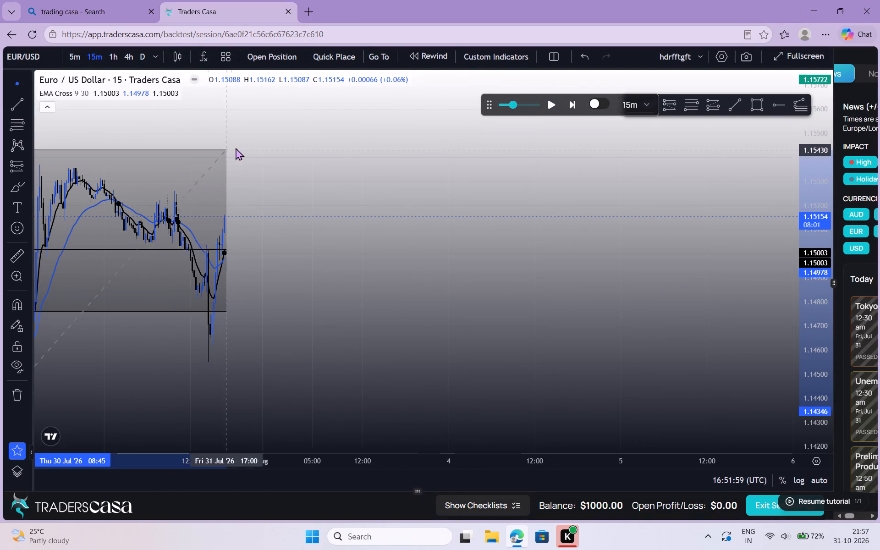
drag(236, 148, 313, 161)
click(313, 161)
click(376, 203)
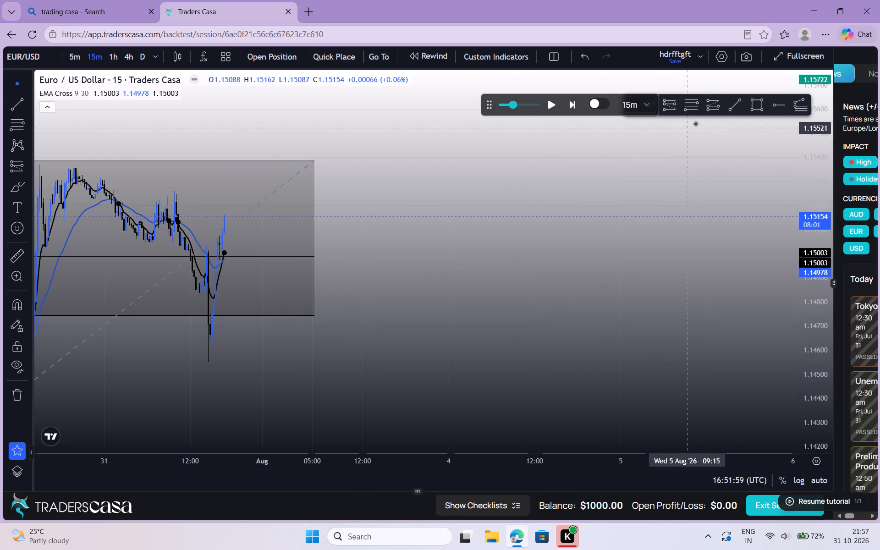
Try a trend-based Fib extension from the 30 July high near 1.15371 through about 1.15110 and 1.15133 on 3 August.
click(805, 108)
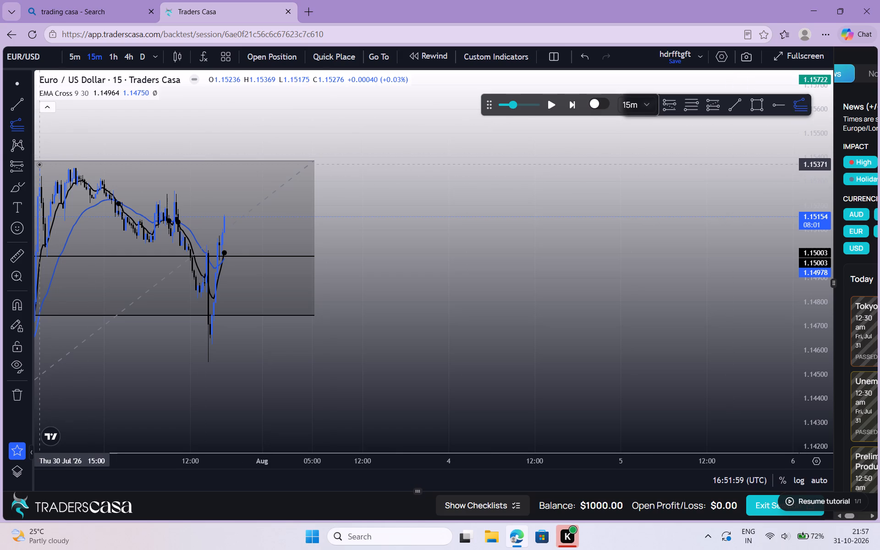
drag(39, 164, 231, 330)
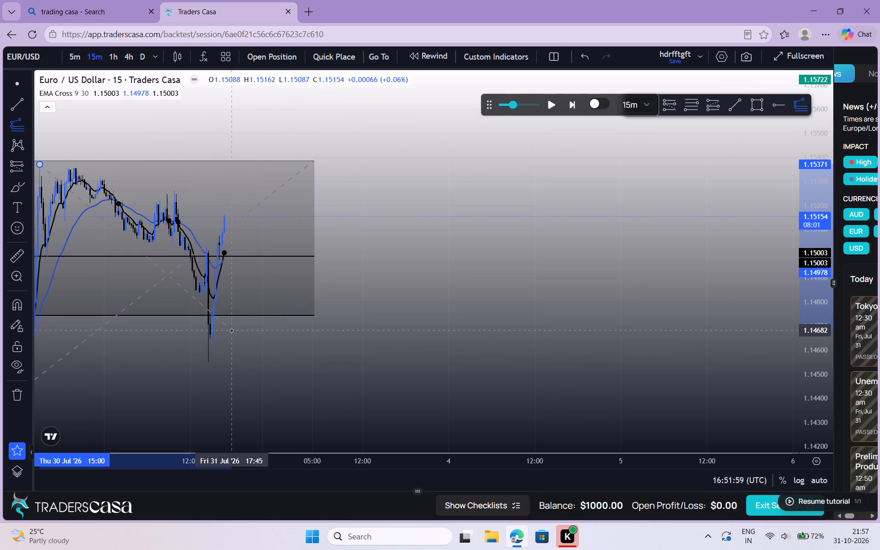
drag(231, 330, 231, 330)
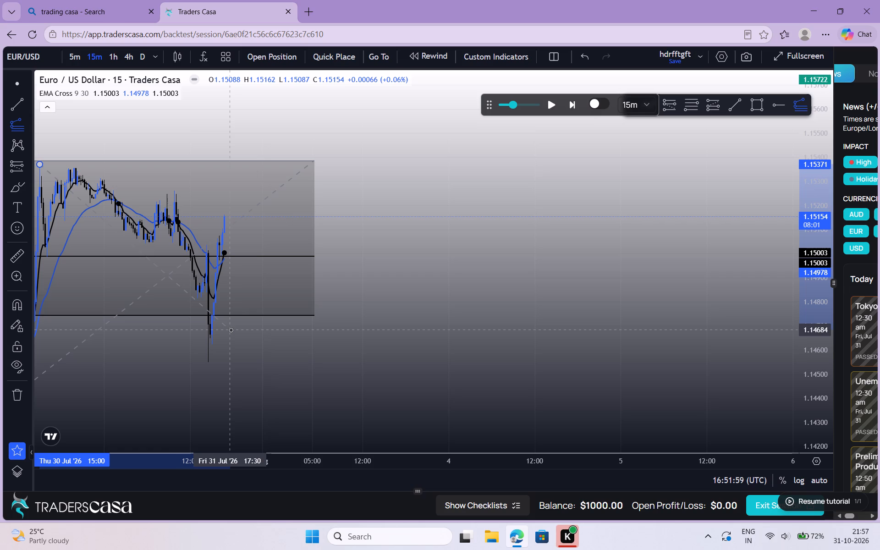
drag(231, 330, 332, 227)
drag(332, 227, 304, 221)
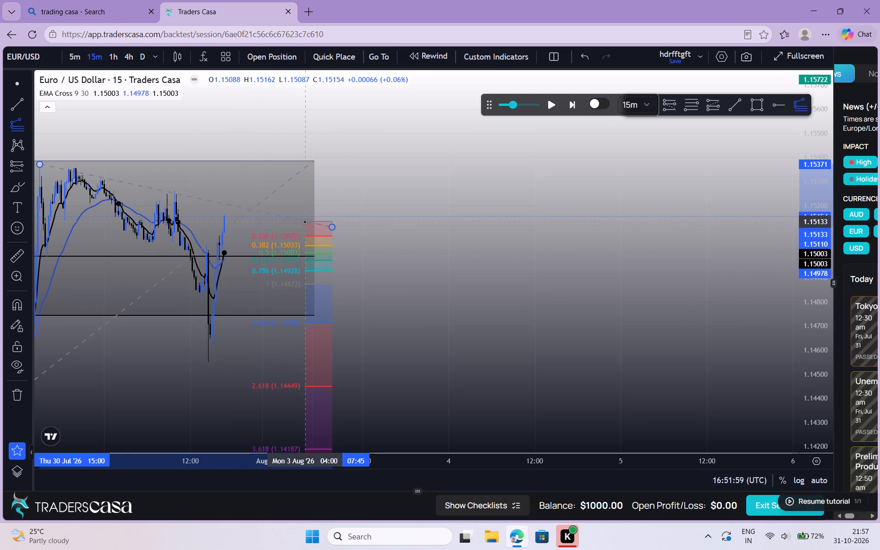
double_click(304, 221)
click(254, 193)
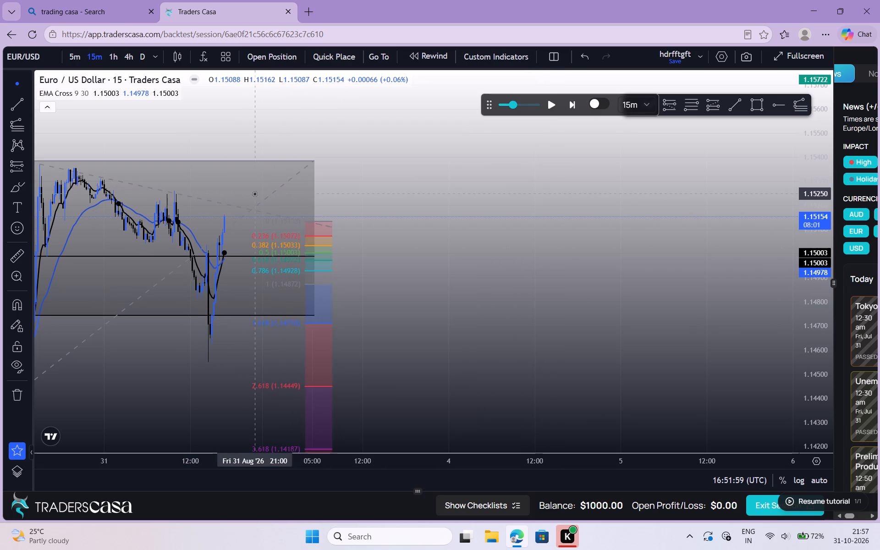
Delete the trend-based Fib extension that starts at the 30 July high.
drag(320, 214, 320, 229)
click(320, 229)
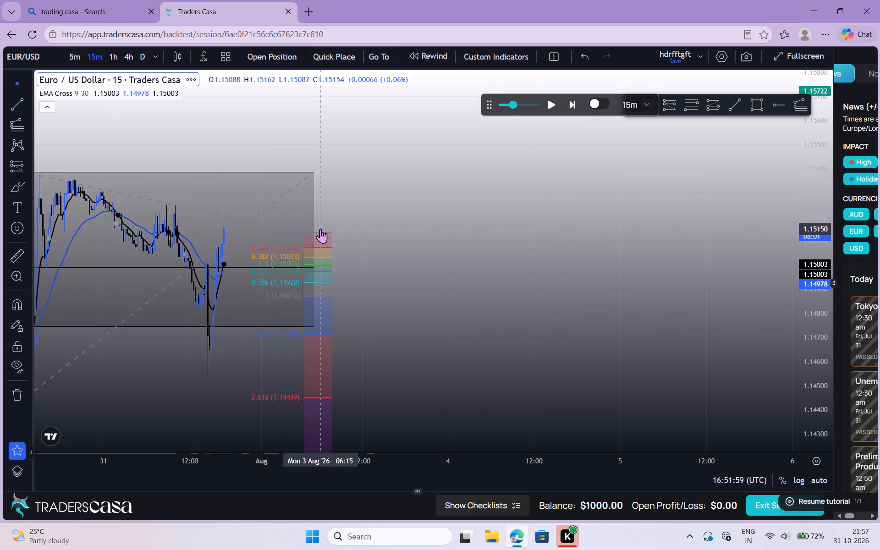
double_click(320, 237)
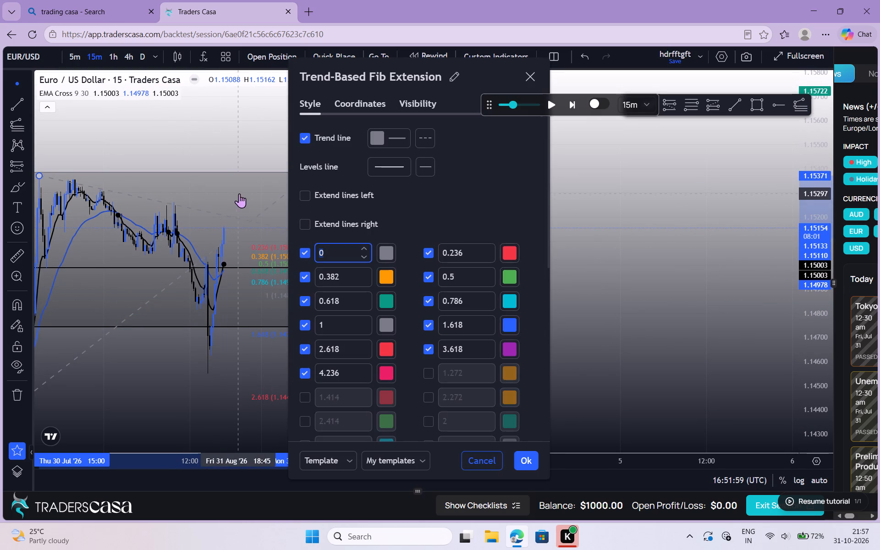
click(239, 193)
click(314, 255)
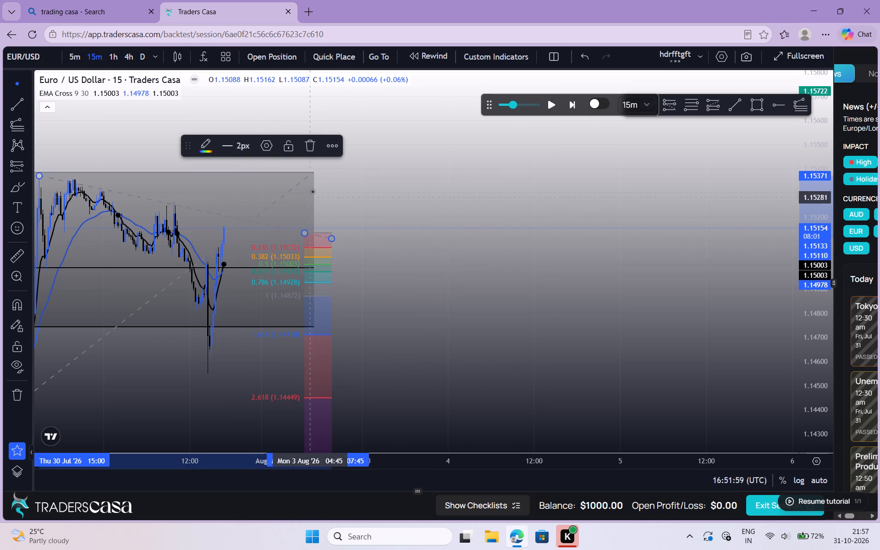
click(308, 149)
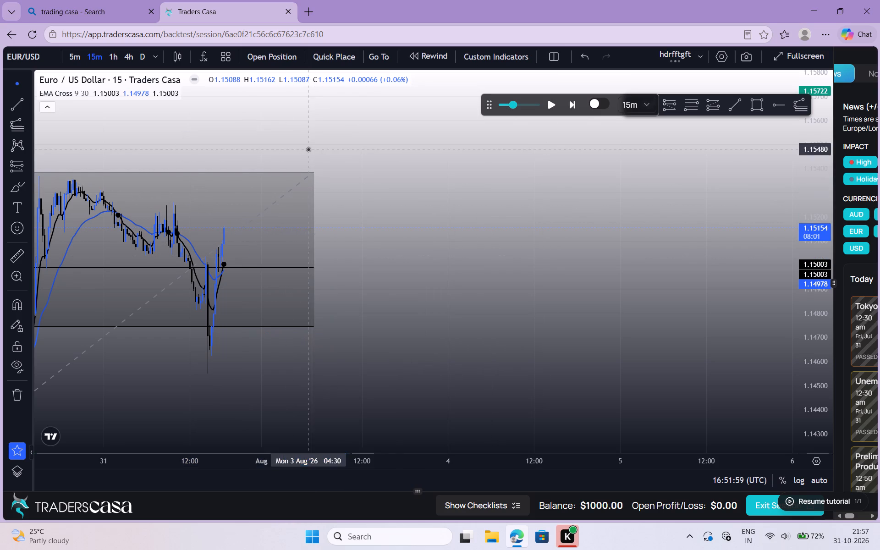
Draw a trend-based Fib extension from the 30 July low near 1.14353 to the high near 1.15369, projected from about 1.14741.
drag(353, 152, 447, 105)
click(435, 213)
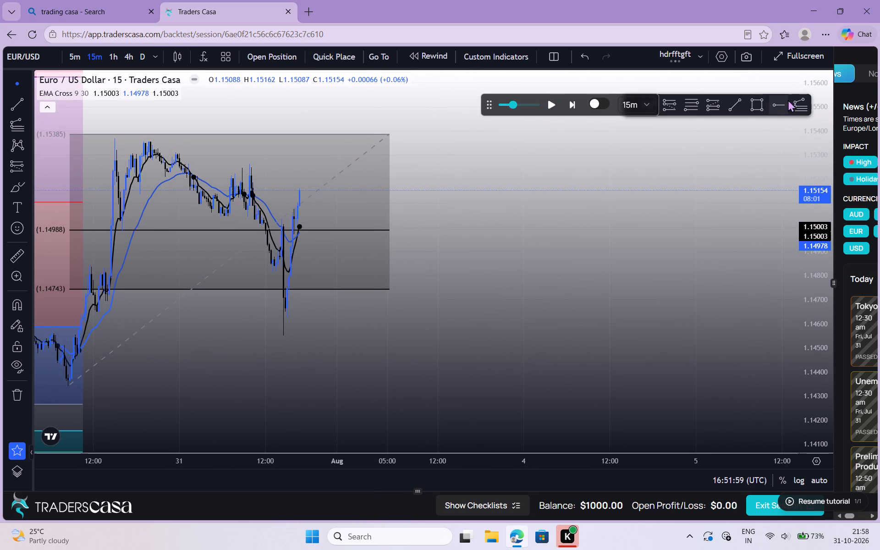
click(803, 99)
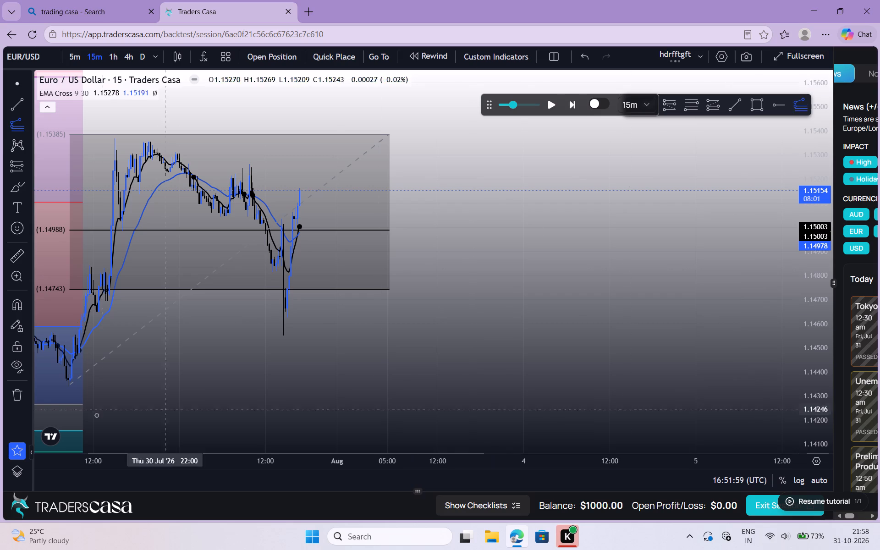
drag(69, 383, 165, 197)
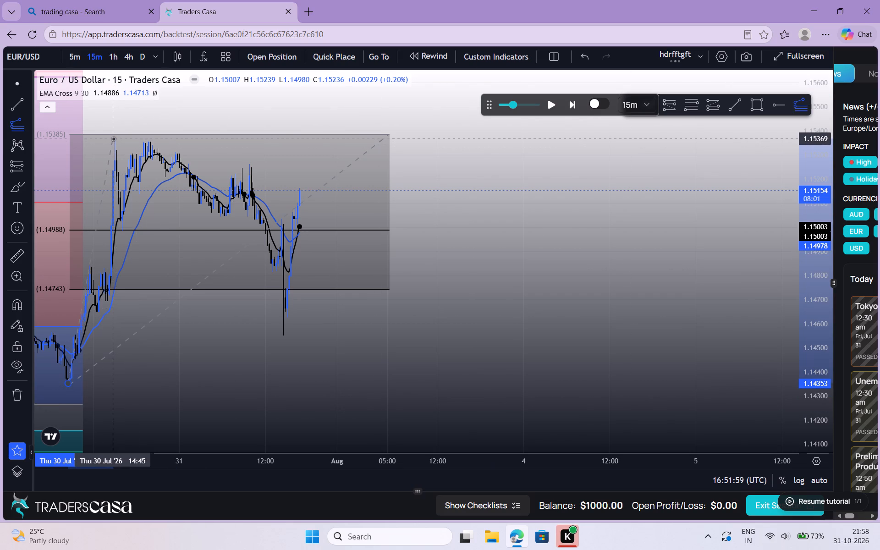
click(113, 138)
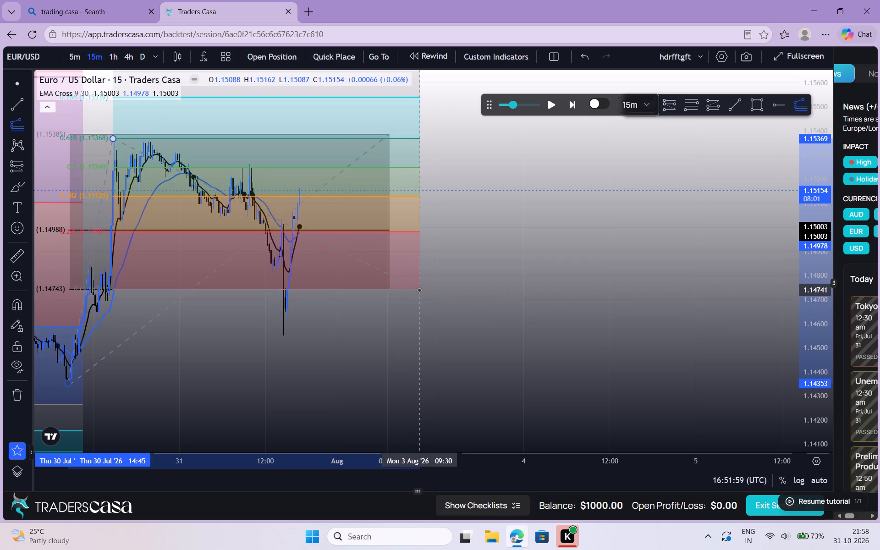
click(419, 290)
Move the extension's third point down to the 31 July low at about 1.14563, extending it to 3 August.
drag(550, 317, 590, 395)
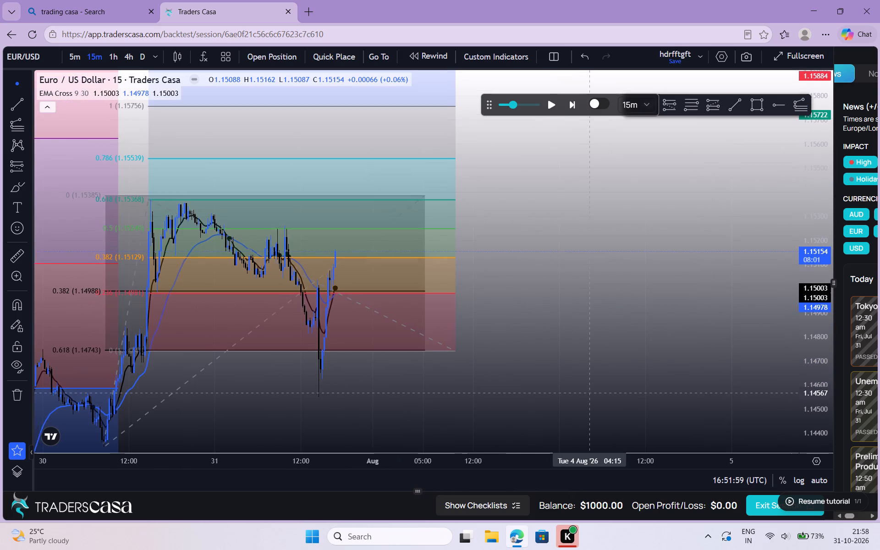
drag(590, 395, 591, 395)
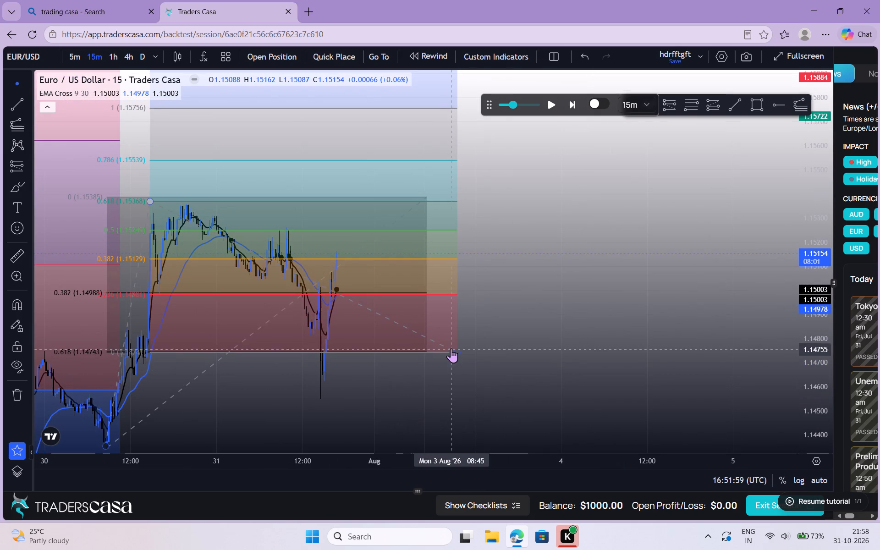
drag(456, 352, 458, 357)
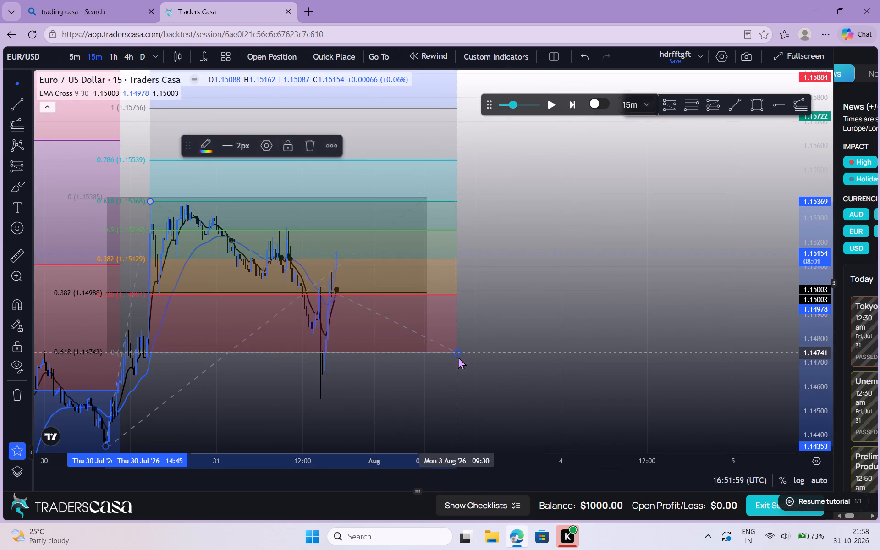
drag(458, 357, 480, 395)
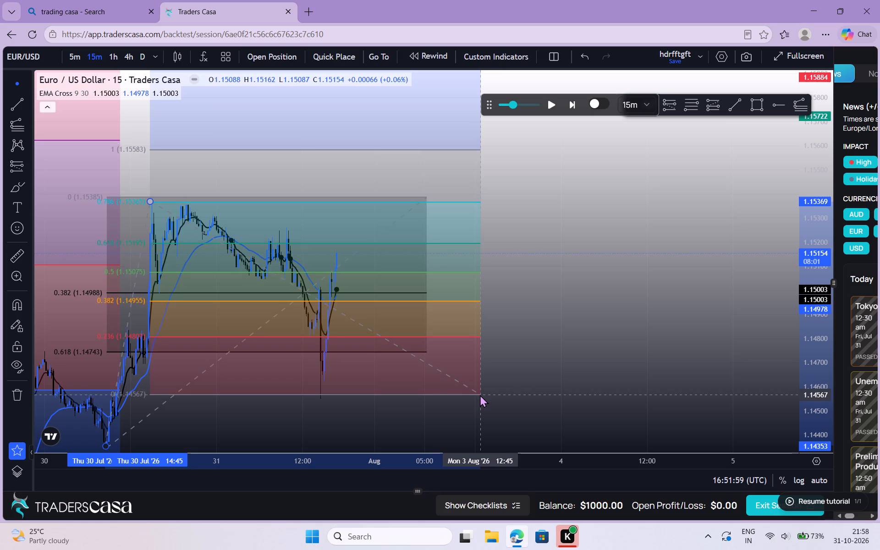
drag(480, 395, 487, 396)
click(487, 396)
click(602, 399)
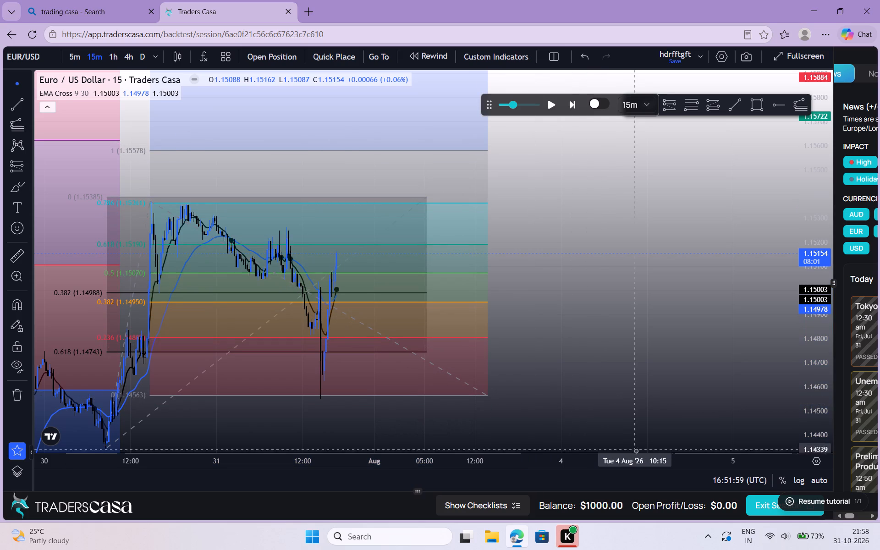
Place a long position on 31 July with entry about 1.15081, stop 1.14875 and target about 1.15583 at the extension's 1 level.
drag(634, 343, 662, 383)
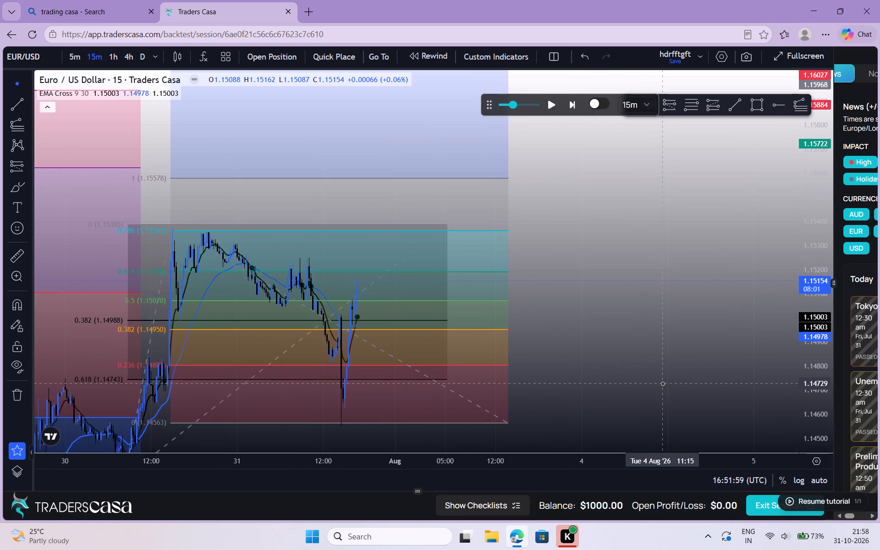
click(662, 383)
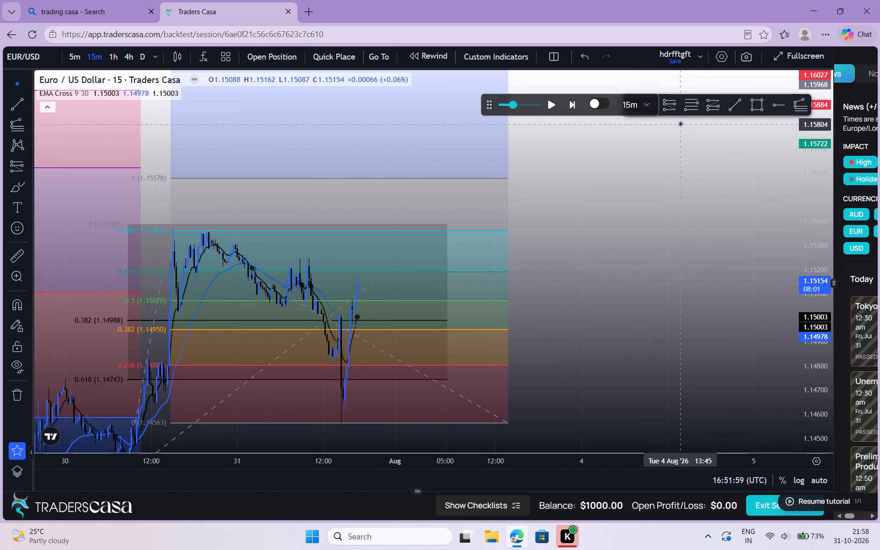
click(715, 106)
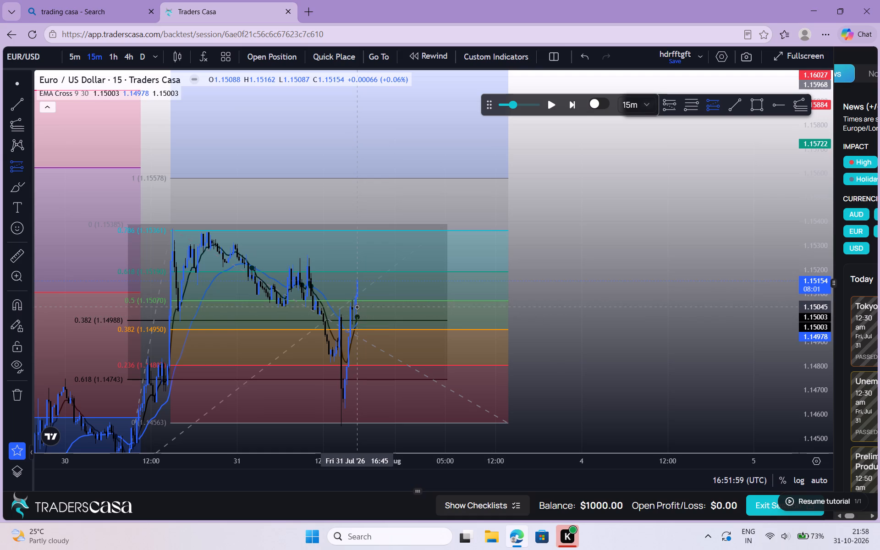
click(350, 298)
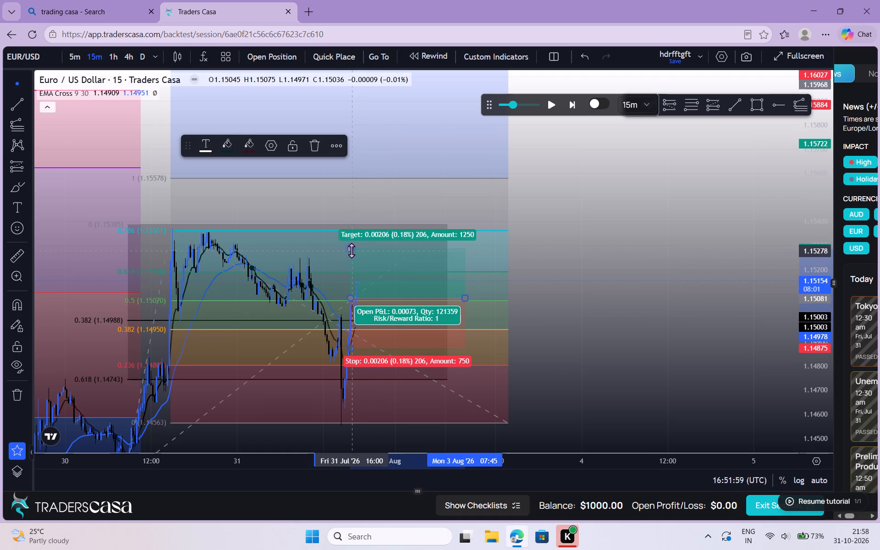
drag(352, 249, 330, 191)
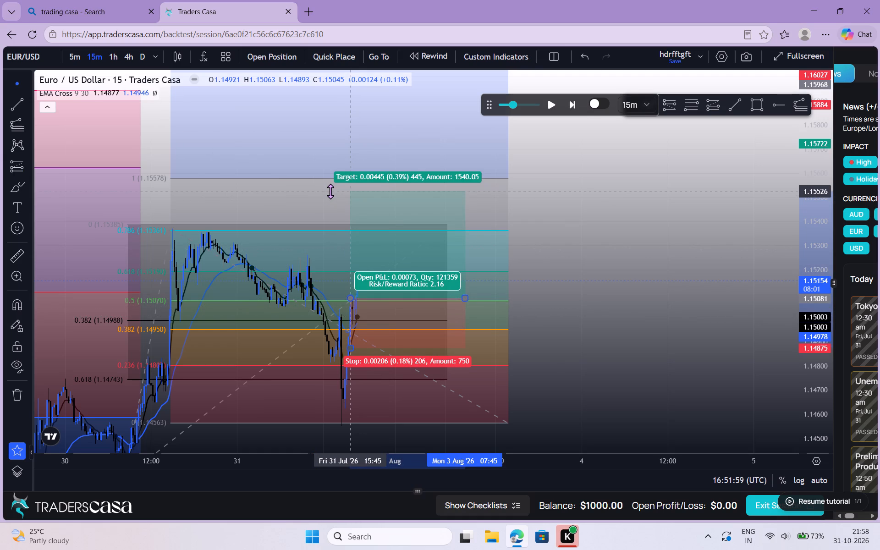
drag(330, 191, 331, 177)
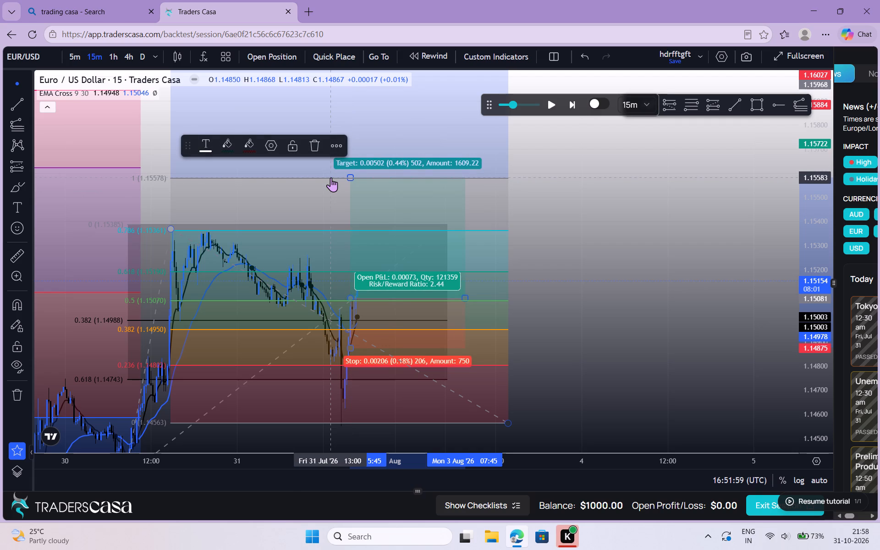
click(593, 255)
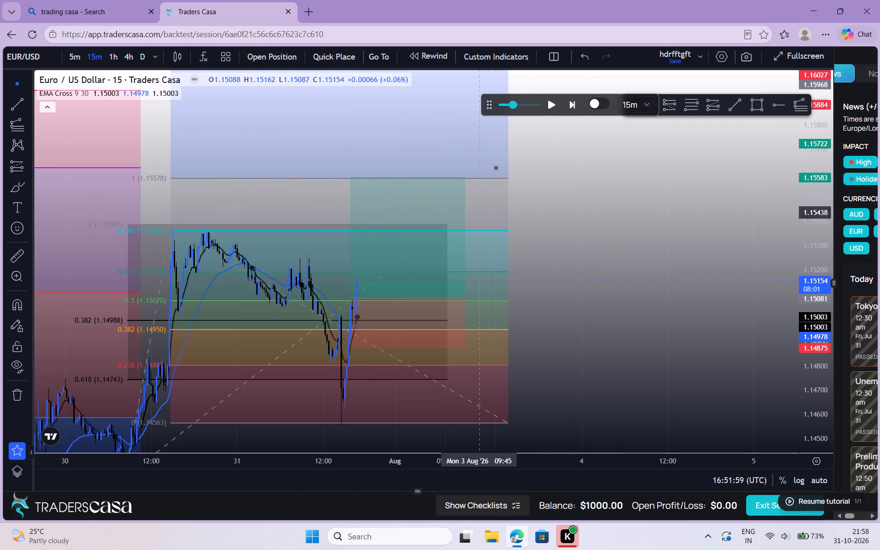
Run the replay forward to the early morning of 3 August and pause it.
click(550, 110)
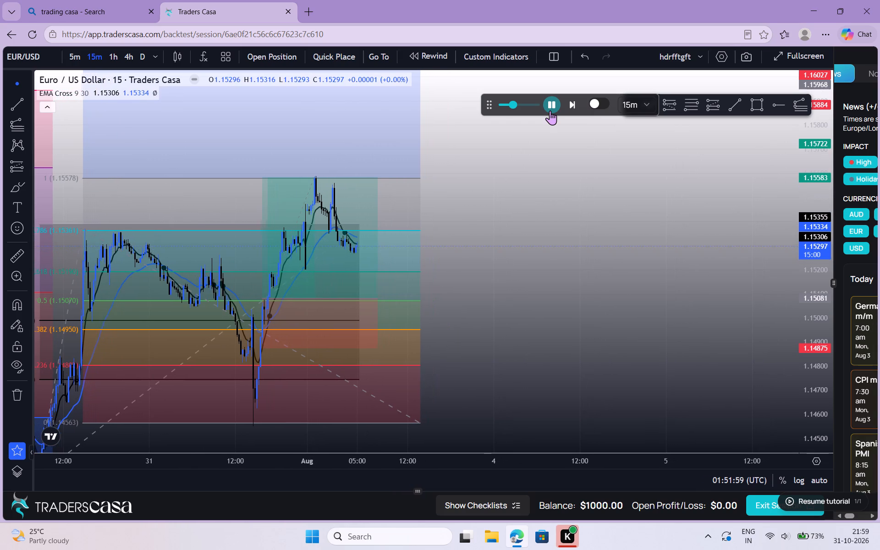
click(550, 110)
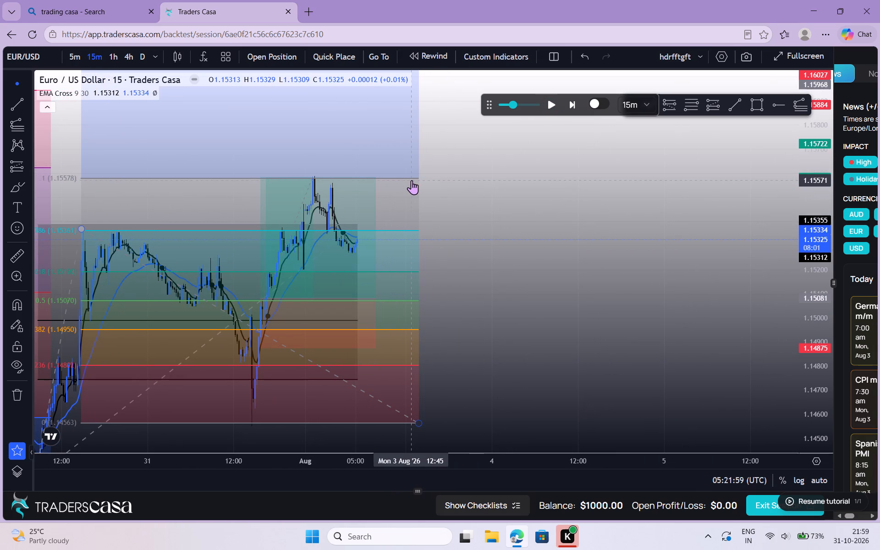
Delete the trend-based Fib extension projected from the 31 July low.
click(412, 180)
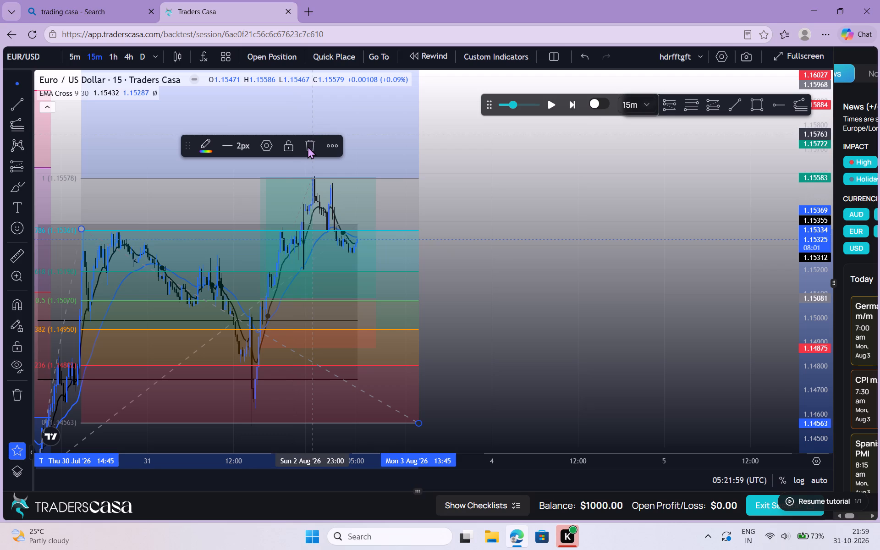
click(308, 146)
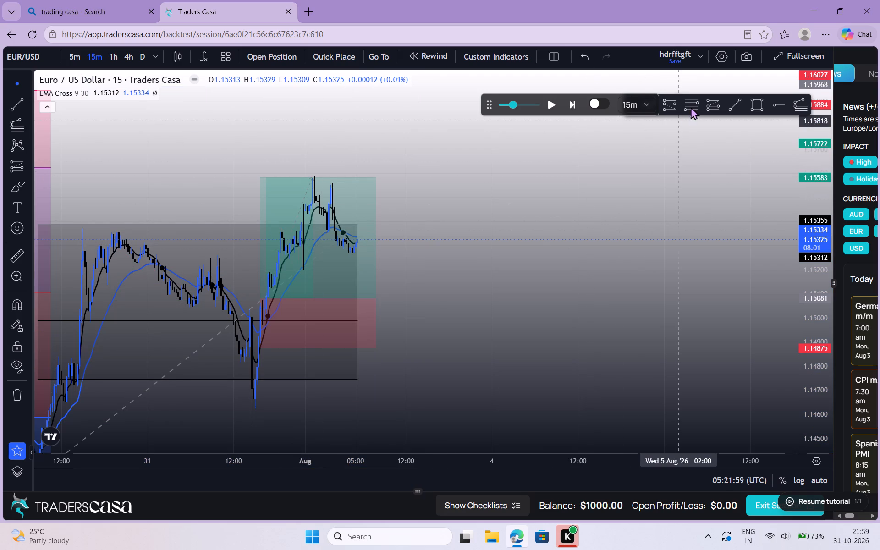
Draw a Fib retracement from the 31 July low near 1.14584 up to about 1.15604, extending to 4 August.
click(696, 108)
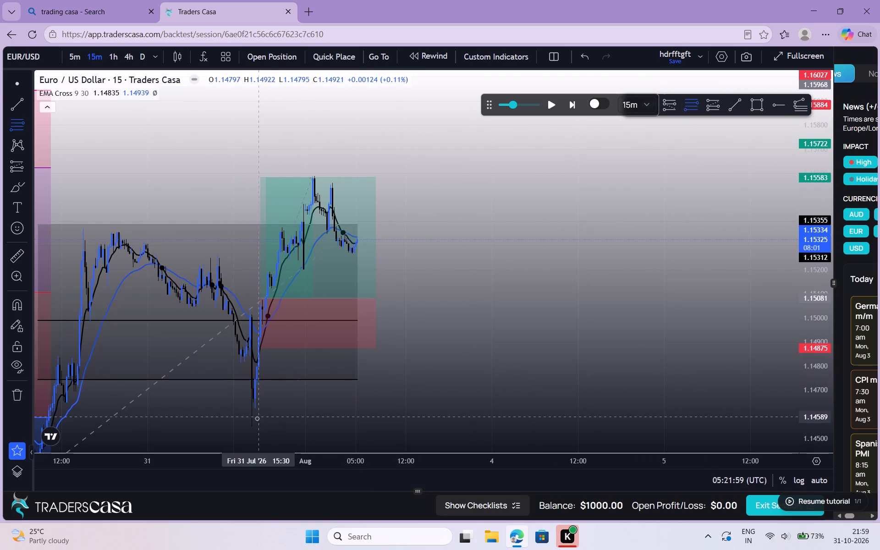
drag(255, 418, 517, 227)
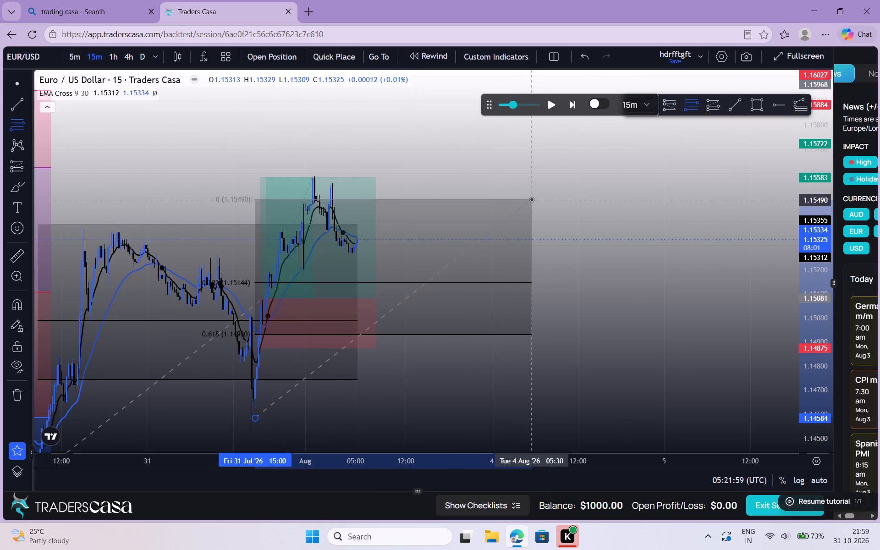
click(550, 172)
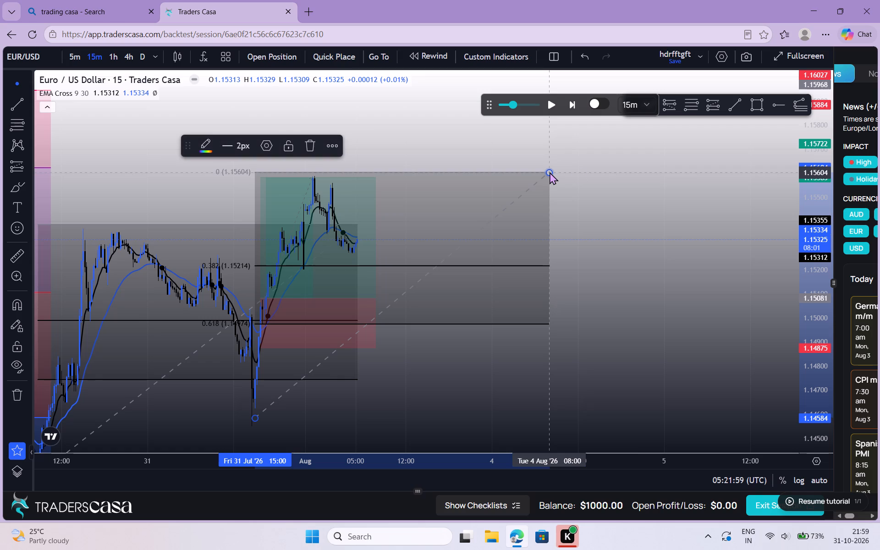
Run the replay forward to the afternoon of 4 August, raising the playback speed on the way, and pause it.
click(553, 108)
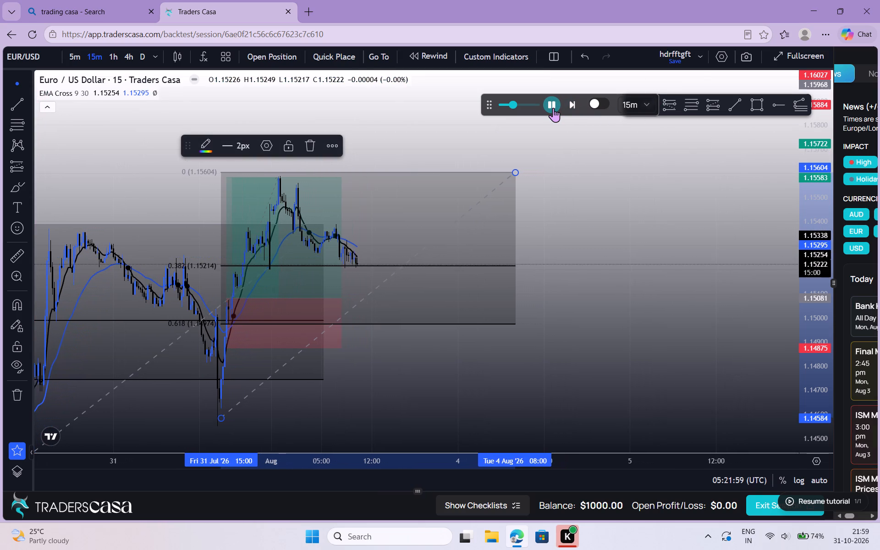
click(553, 108)
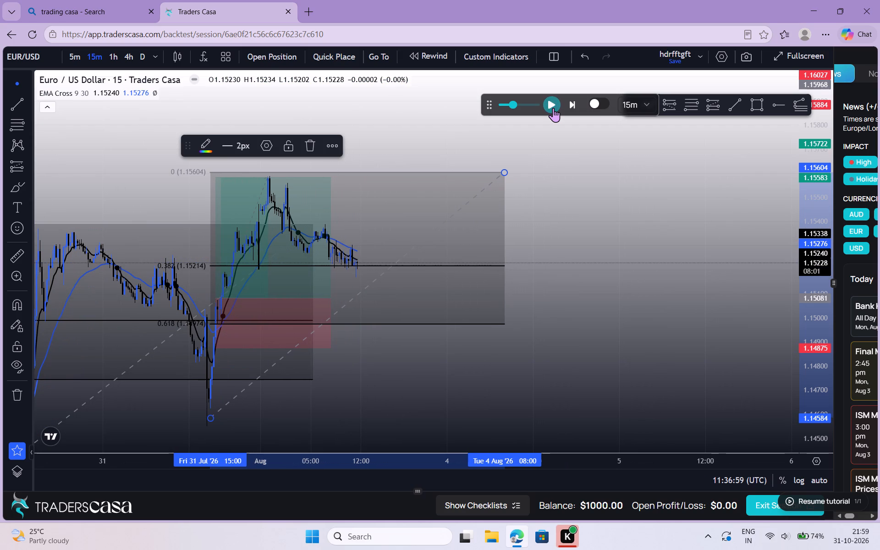
click(553, 108)
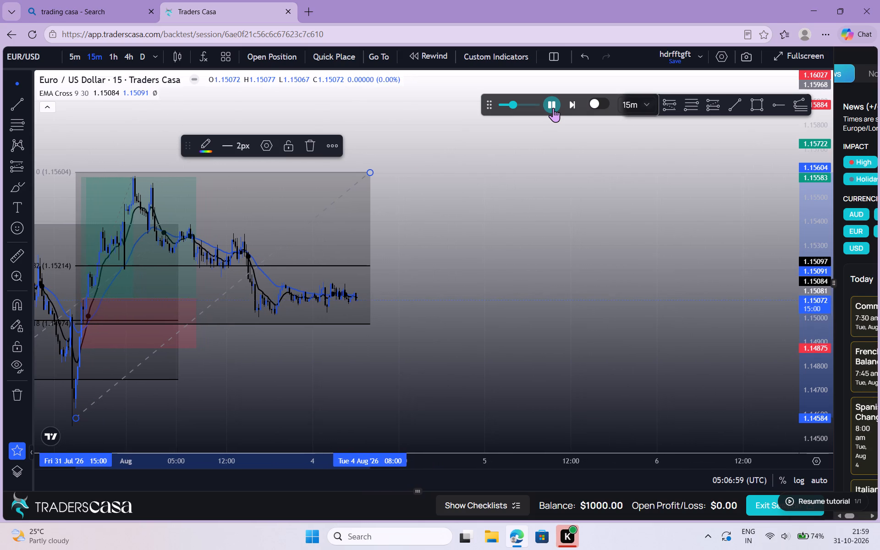
click(519, 103)
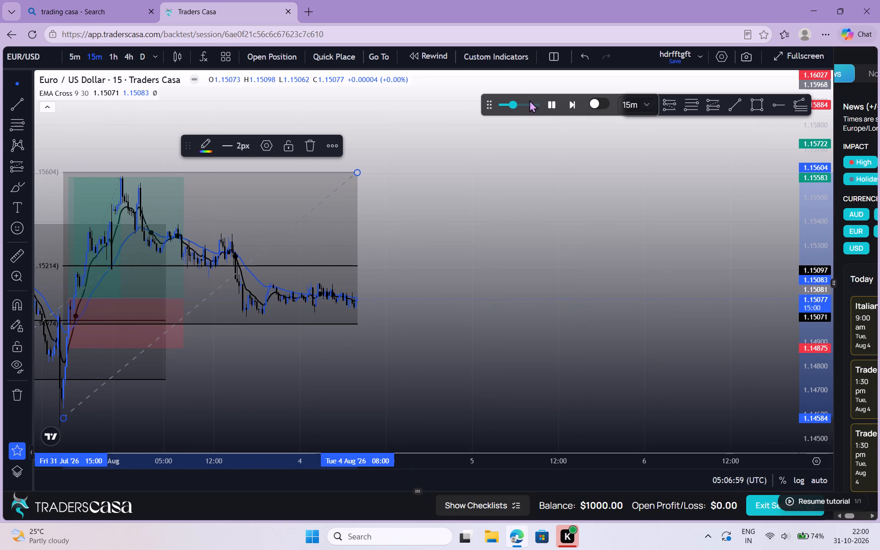
drag(511, 104, 524, 104)
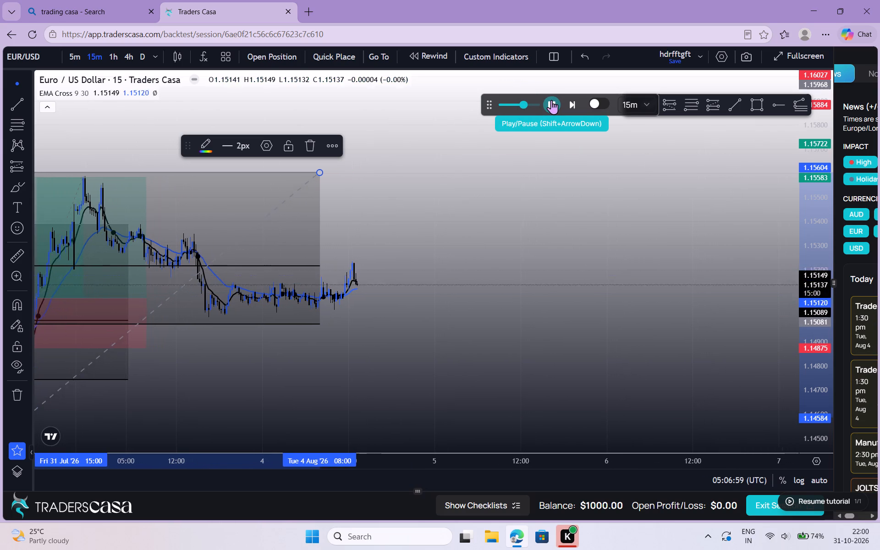
click(551, 100)
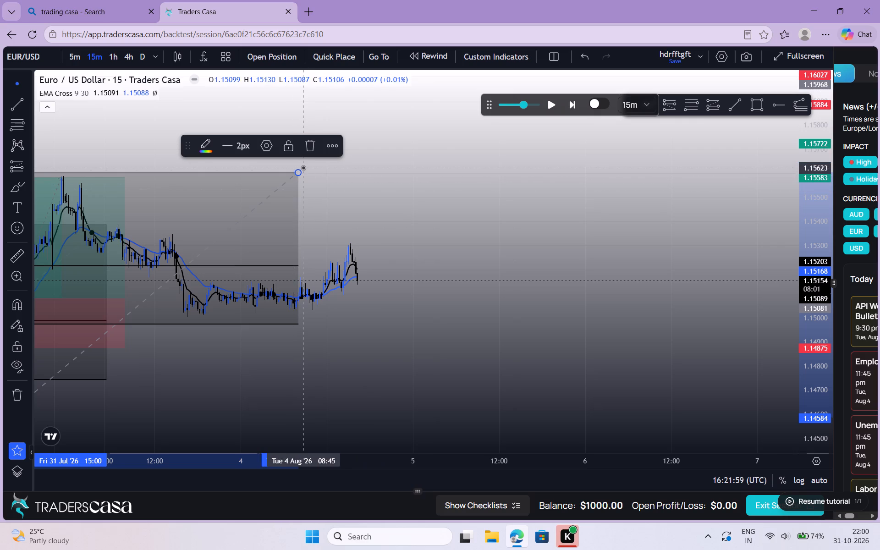
Move the end point of the Fib retracement from the 31 July low to about 1.15585 late on 4 August.
drag(297, 171, 308, 169)
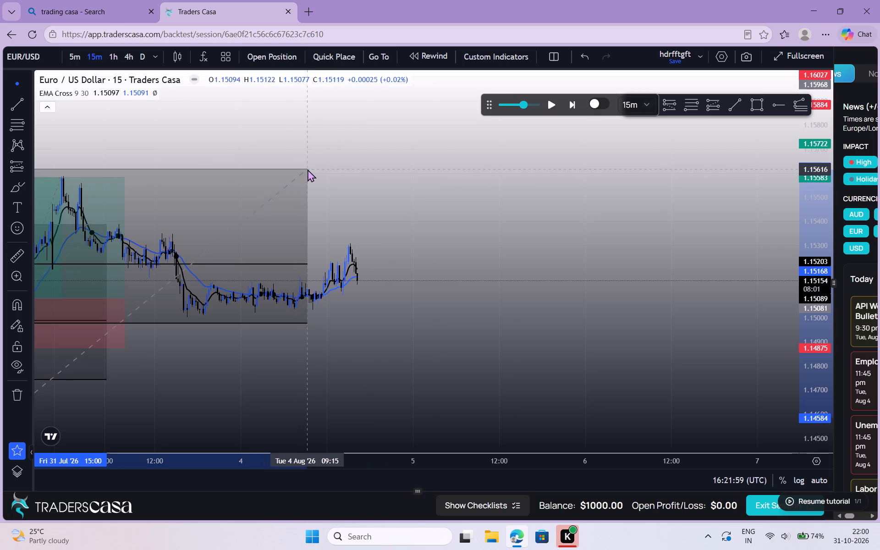
drag(308, 169, 379, 165)
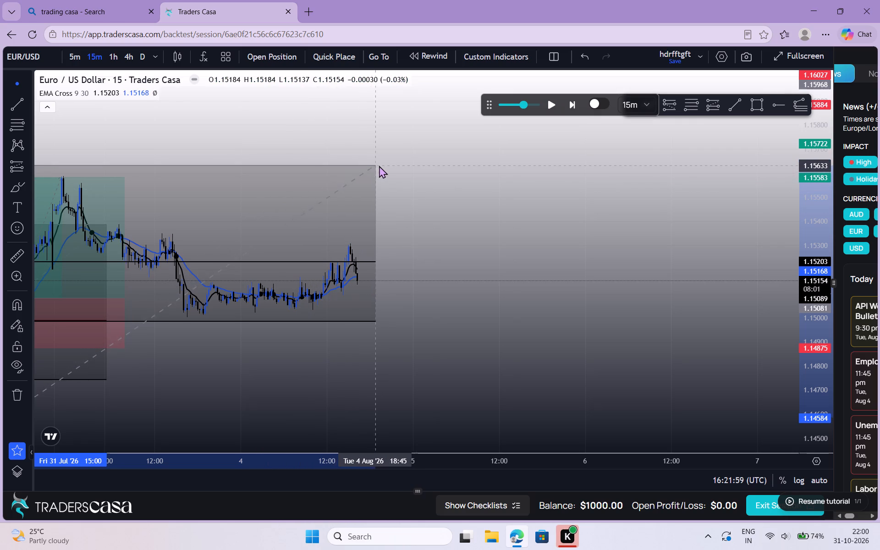
drag(379, 165, 390, 164)
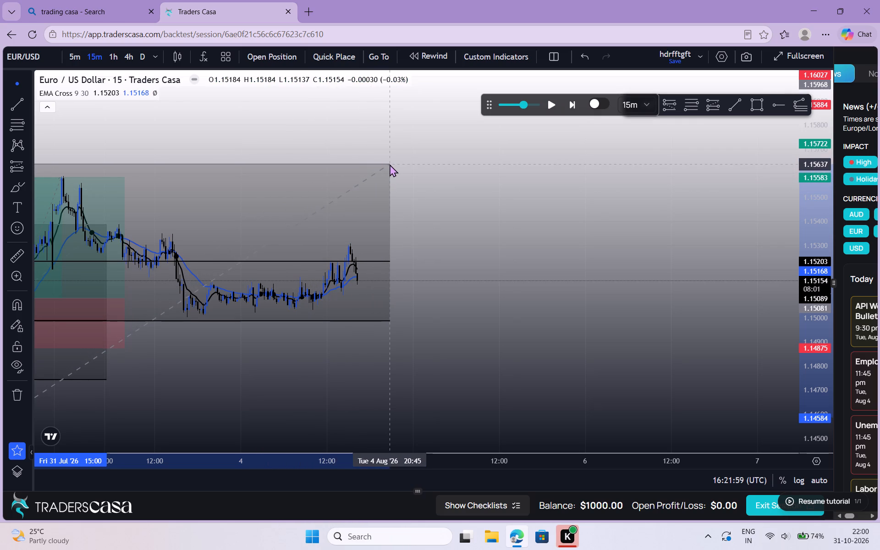
drag(390, 164, 390, 165)
click(390, 165)
click(477, 217)
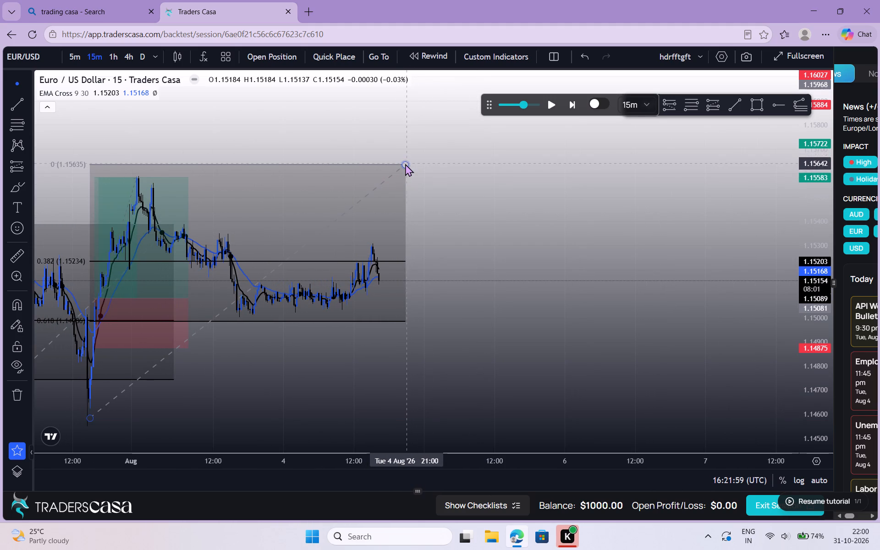
drag(405, 163, 411, 180)
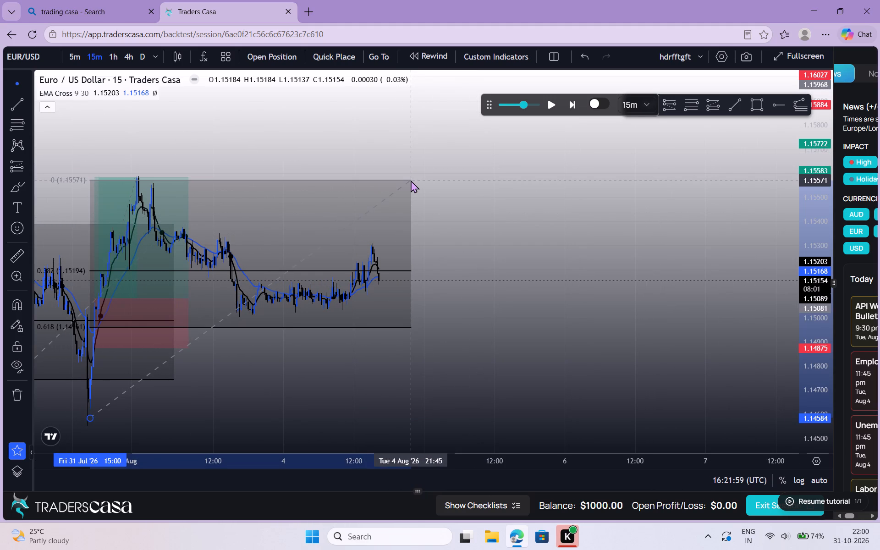
drag(411, 180, 415, 176)
click(415, 176)
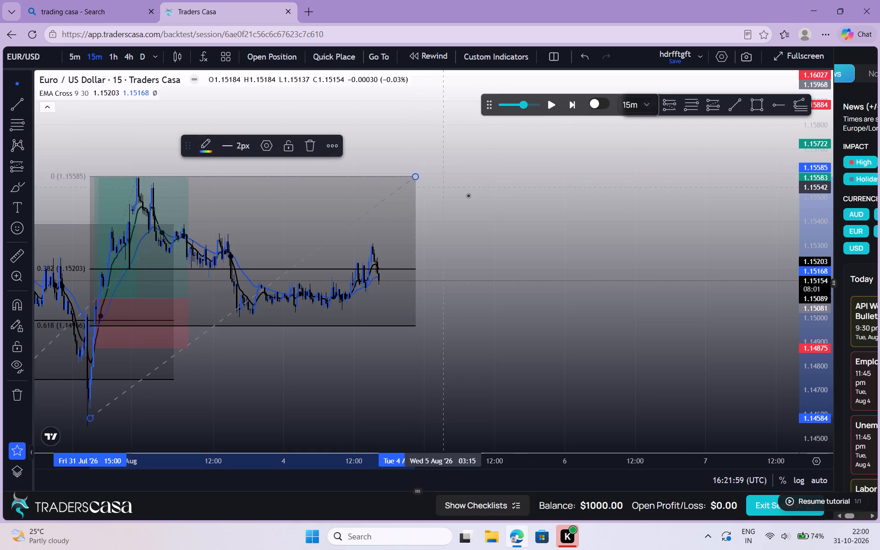
click(498, 204)
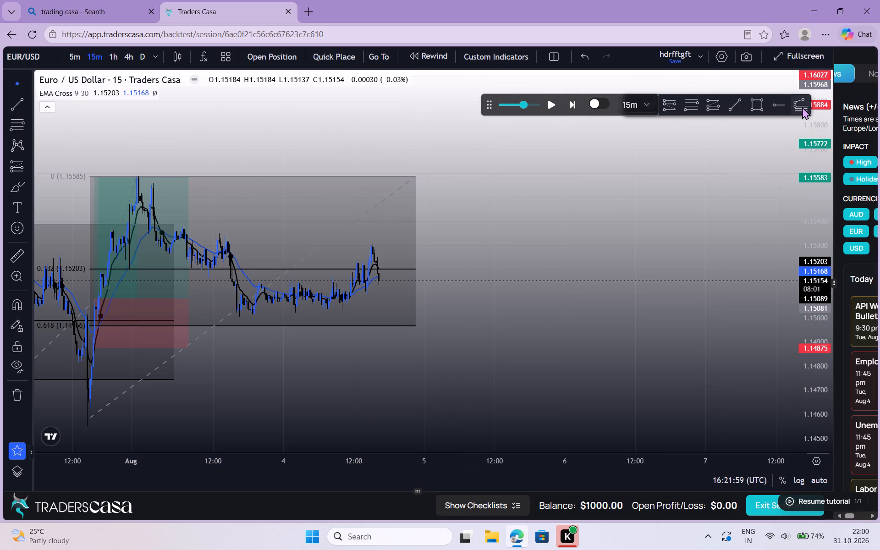
Draw a trend-based Fib extension from the 31 July low near 1.14579 to the 2 August high near 1.15592, projected from about 1.15005.
click(803, 107)
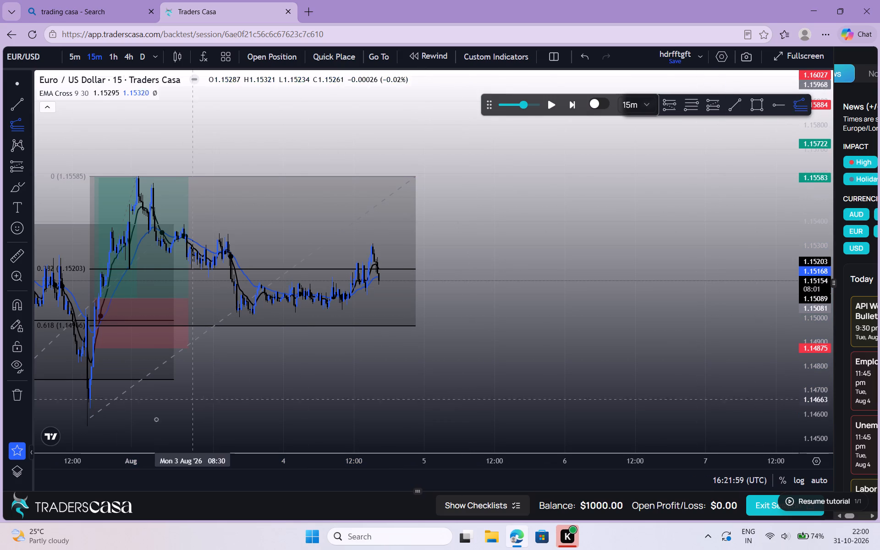
drag(88, 419, 136, 186)
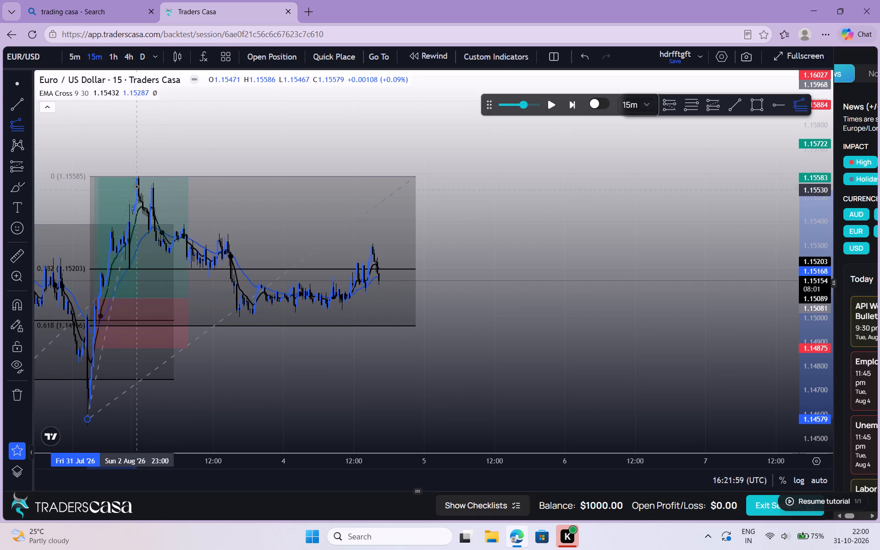
drag(136, 186, 137, 175)
drag(137, 175, 204, 282)
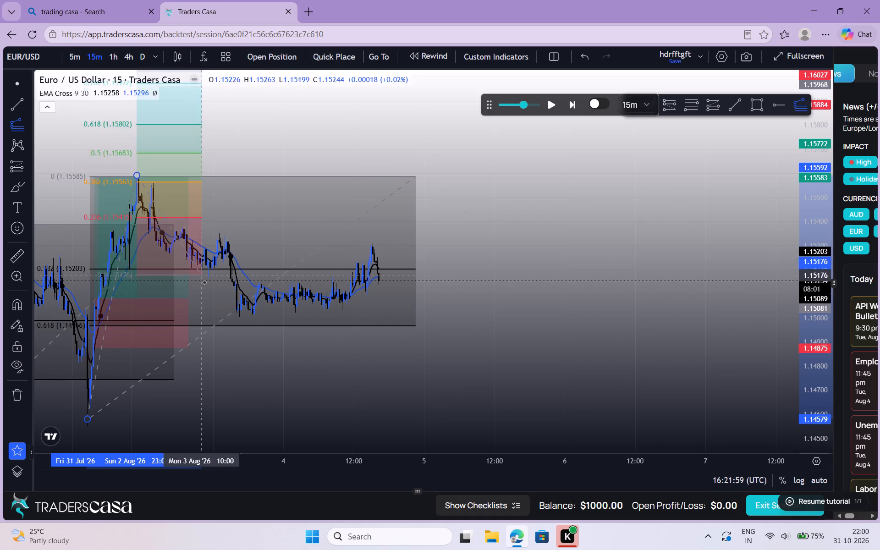
drag(204, 282, 291, 310)
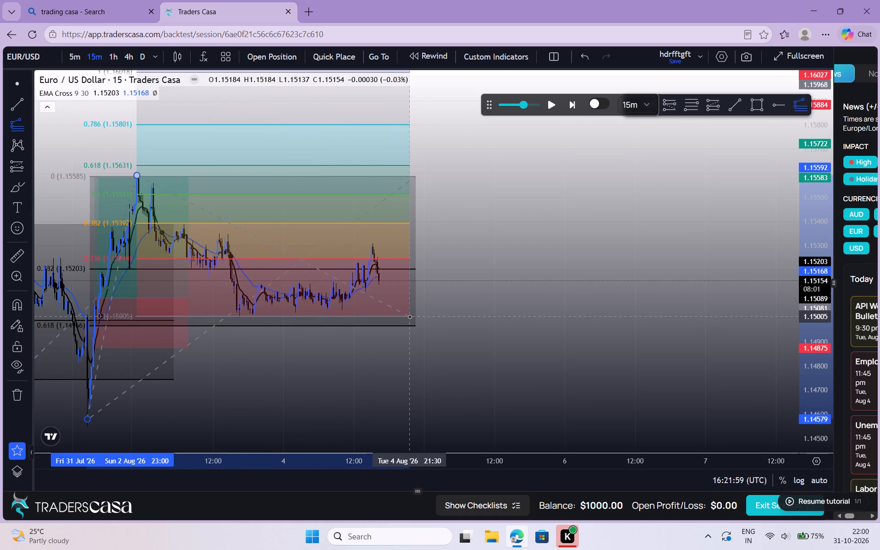
click(426, 316)
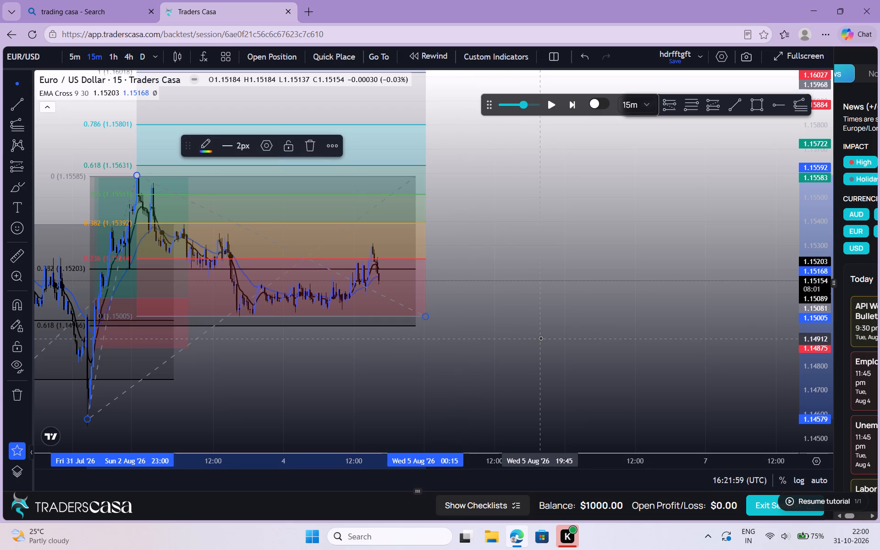
click(540, 338)
Place a long position on 4 August with entry about 1.15231, stop 1.15024 and target about 1.15801 at the extension's 0.786 level.
drag(538, 441, 536, 474)
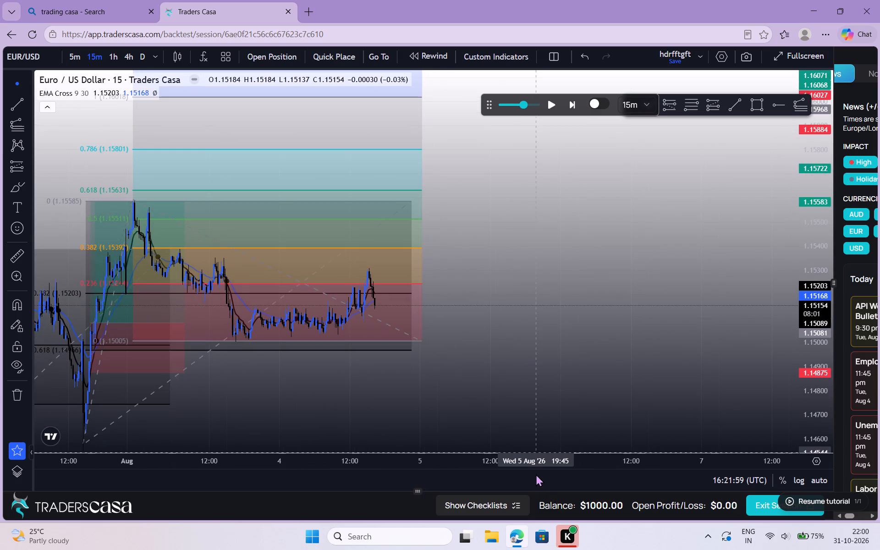
click(536, 474)
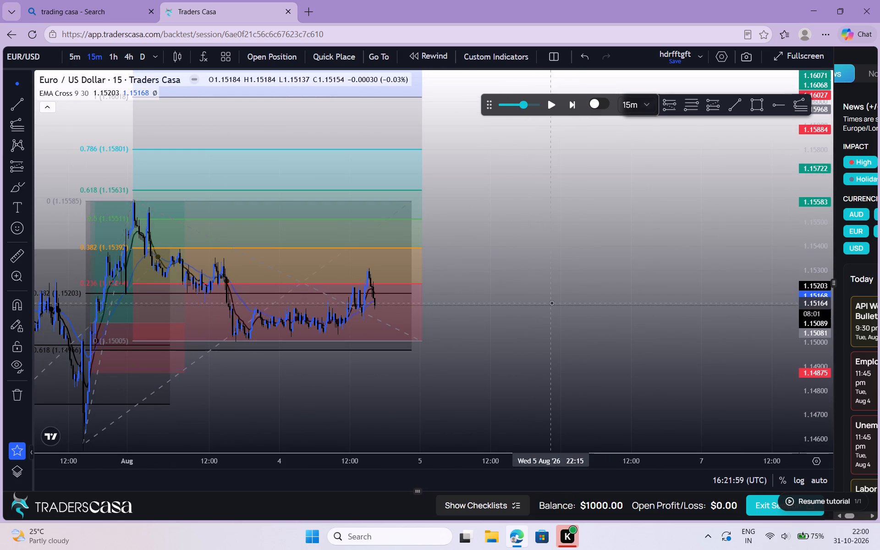
click(715, 99)
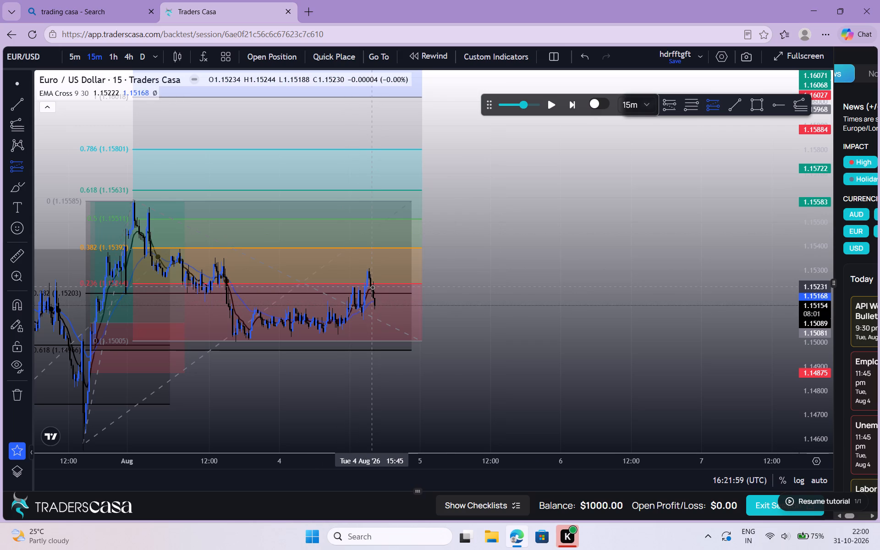
click(372, 287)
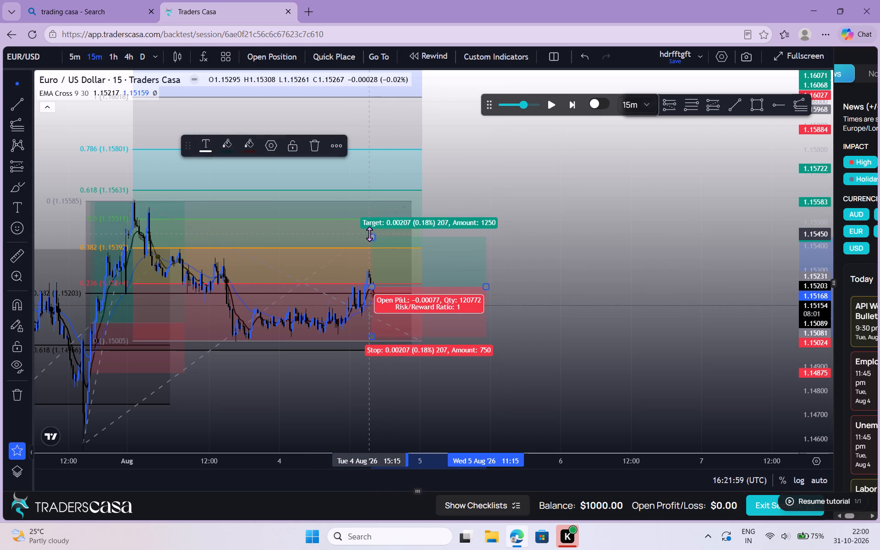
click(369, 234)
drag(369, 234, 351, 146)
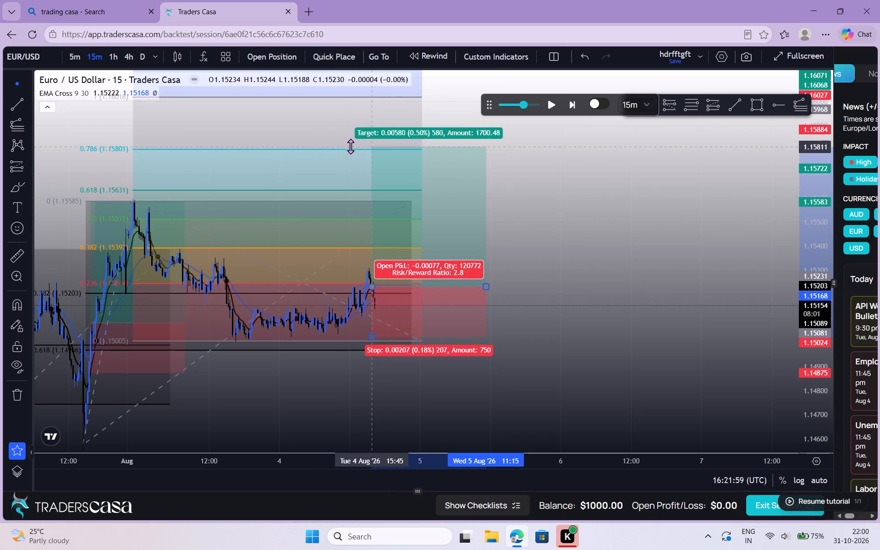
drag(351, 146, 353, 149)
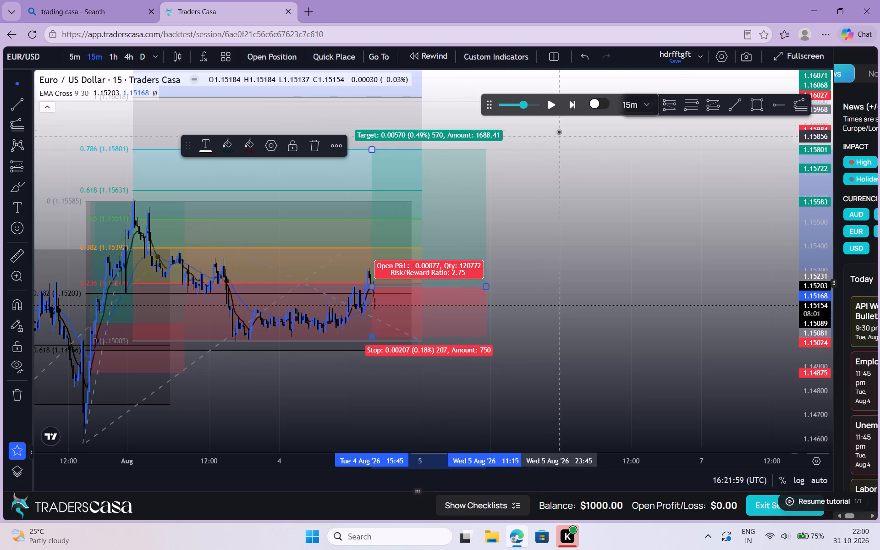
Run the replay forward, changing the time advanced per step to 4hr, and pause it late on 7 August.
click(549, 97)
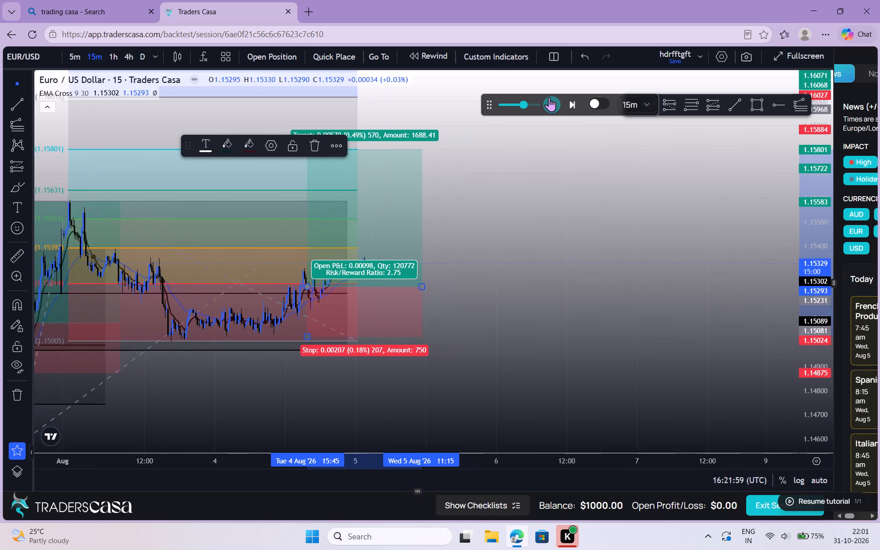
click(642, 96)
click(643, 103)
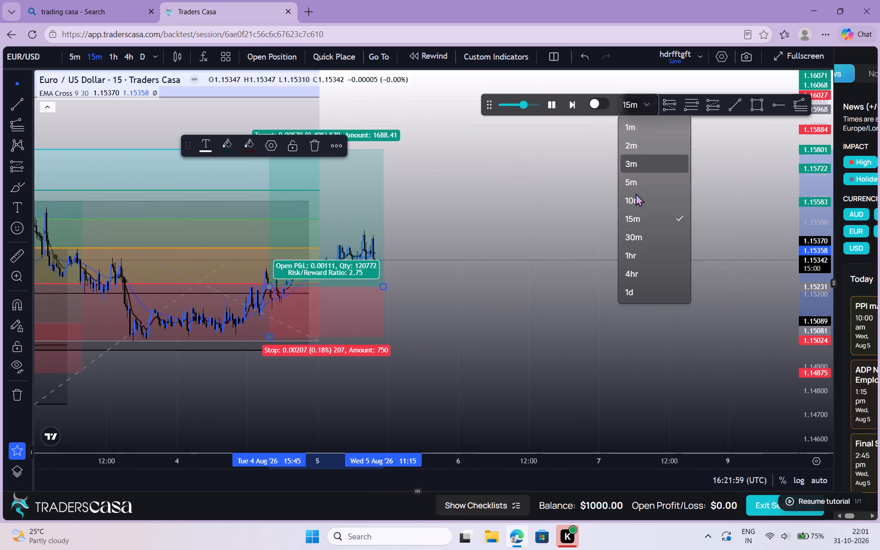
click(632, 271)
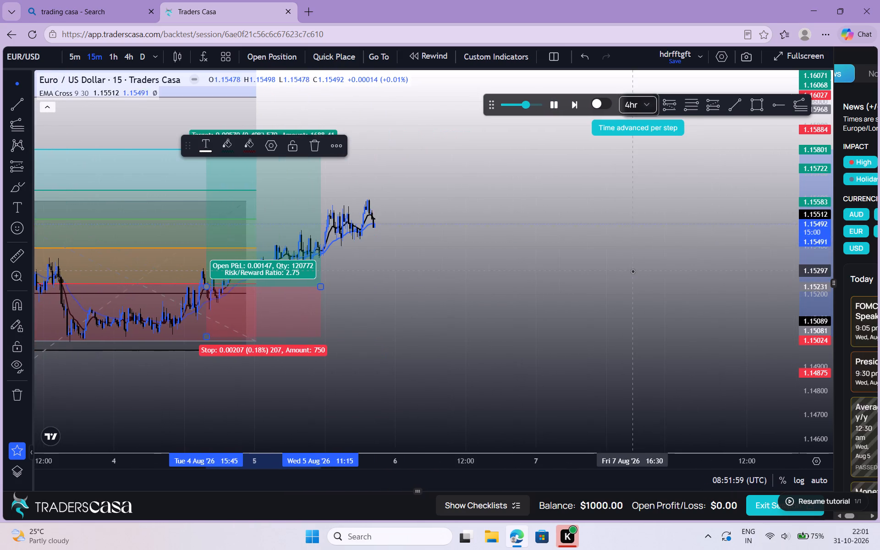
click(551, 108)
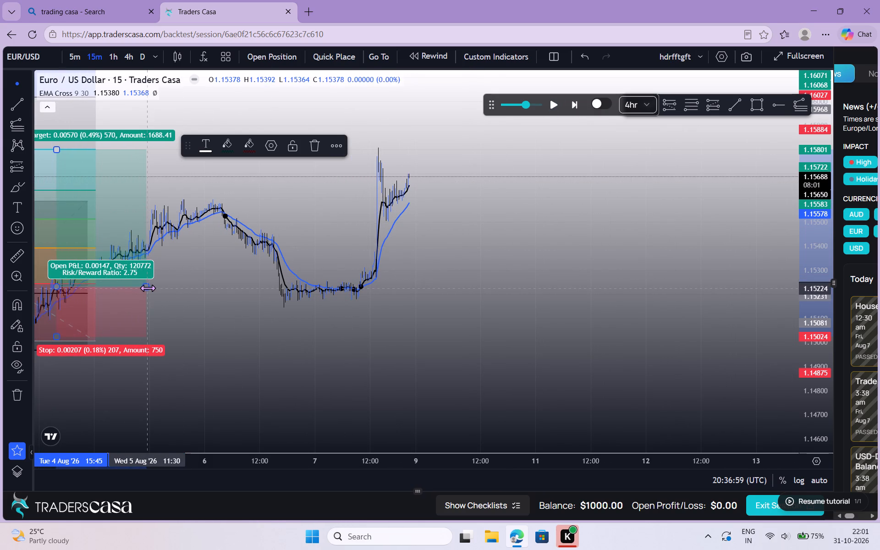
Extend the 4 August long position in time past the latest candles, to around 9 August.
drag(148, 288, 427, 263)
click(466, 262)
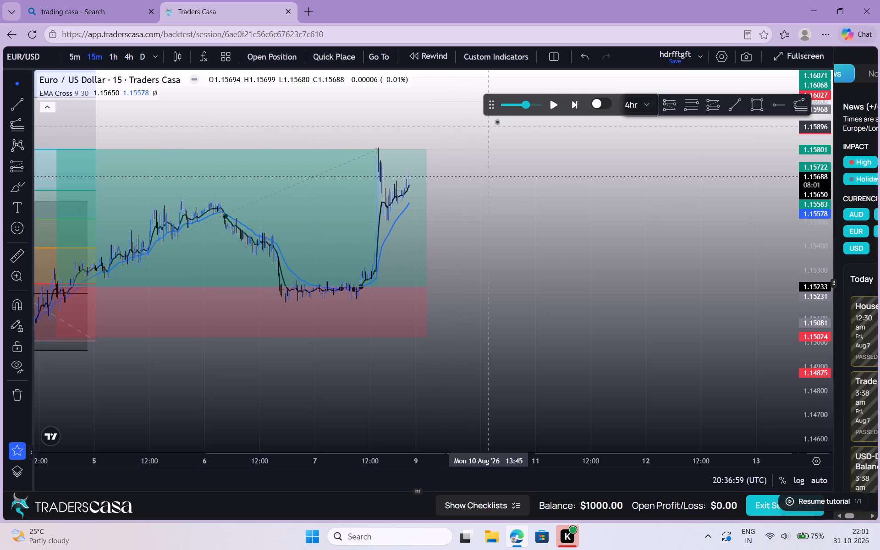
Advance the replay to the afternoon of 11 August and pause it.
double_click(558, 100)
triple_click(558, 100)
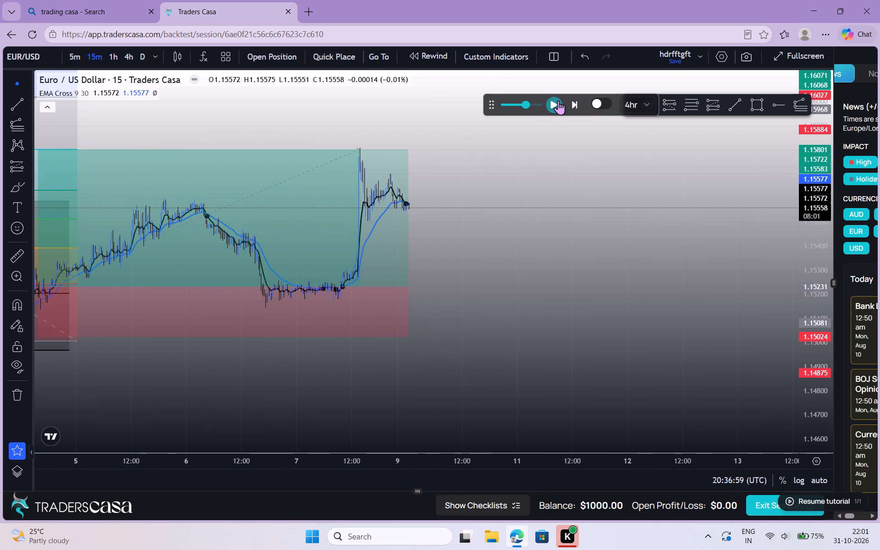
triple_click(558, 100)
triple_click(558, 100)
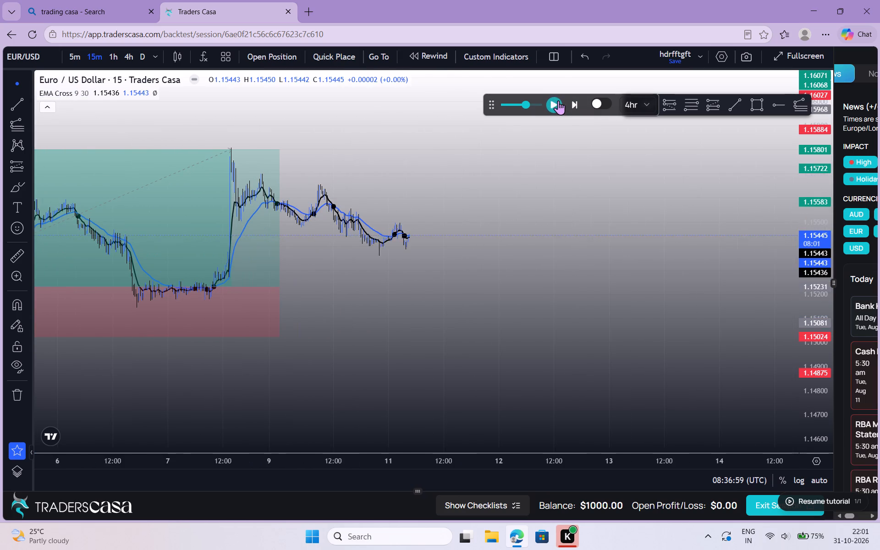
triple_click(558, 100)
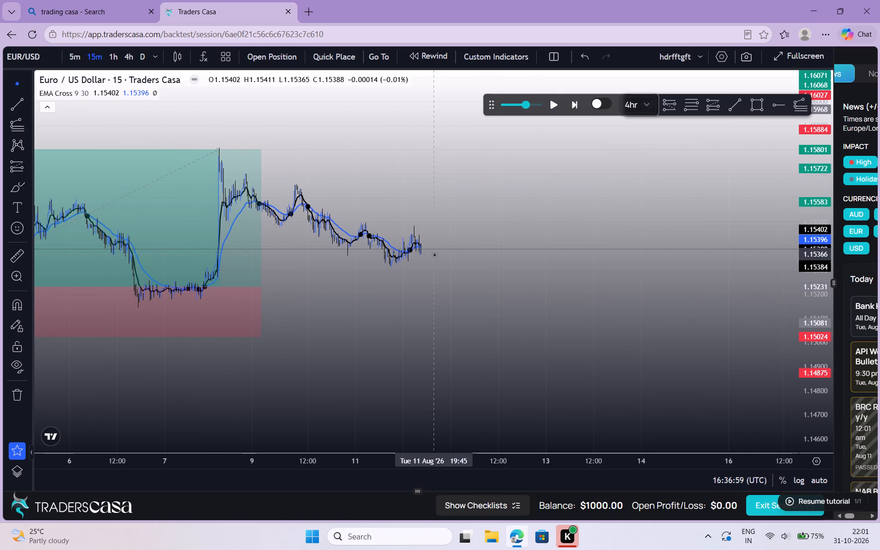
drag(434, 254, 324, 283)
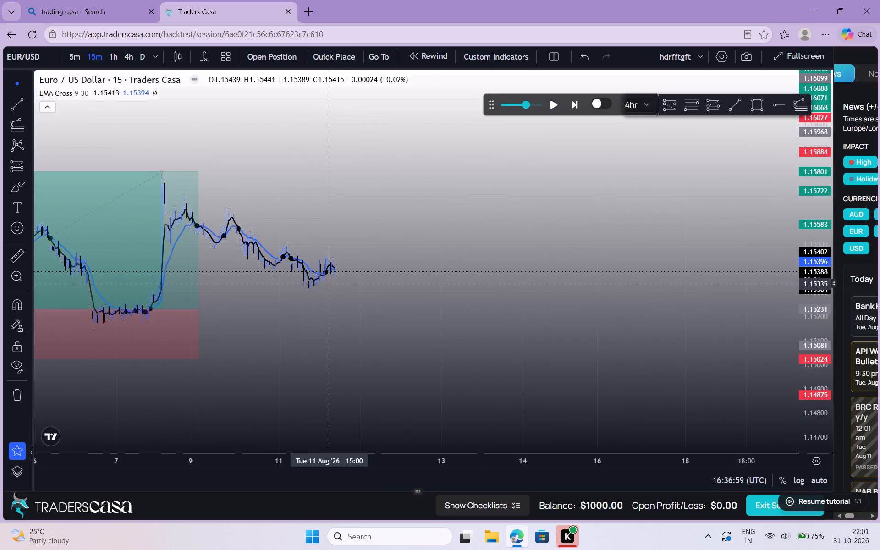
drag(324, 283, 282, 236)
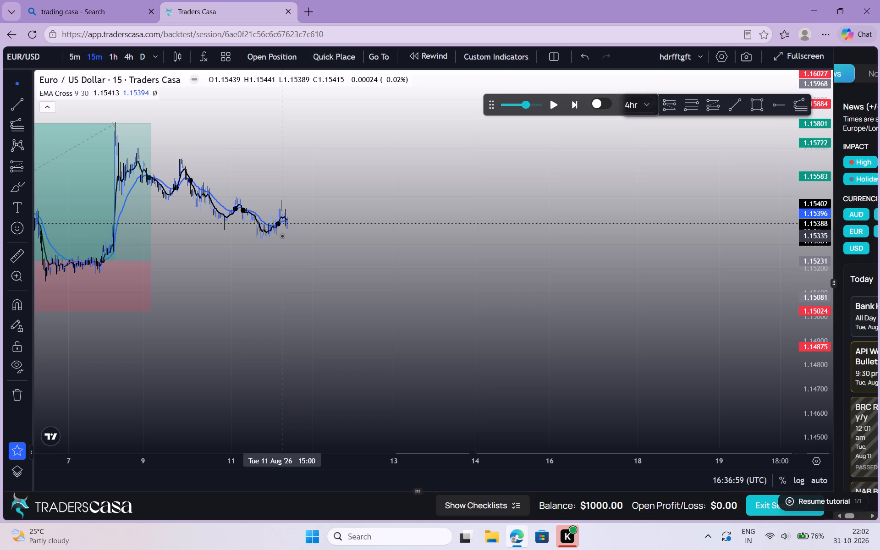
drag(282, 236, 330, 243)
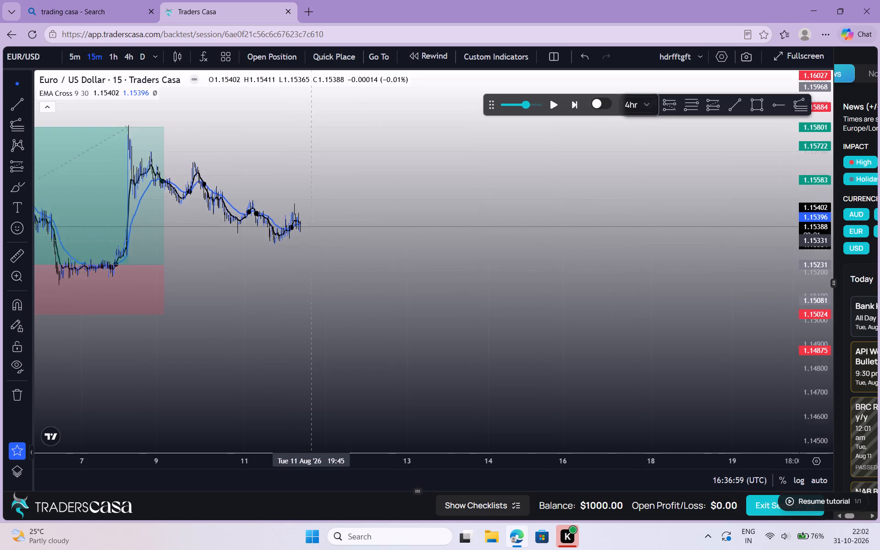
Set the time advanced per step to 10m, run the replay, reduce its playback speed, and pause it early in the afternoon of 13 August.
drag(330, 243, 369, 251)
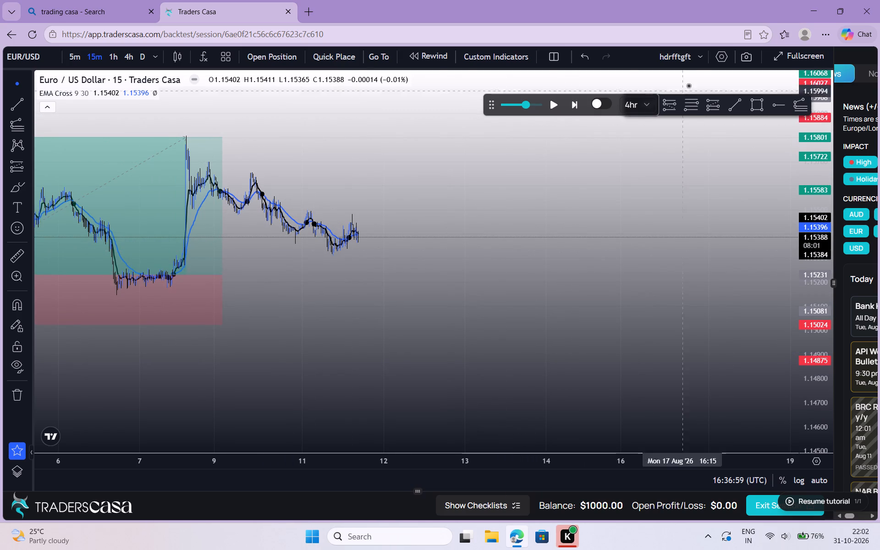
click(636, 109)
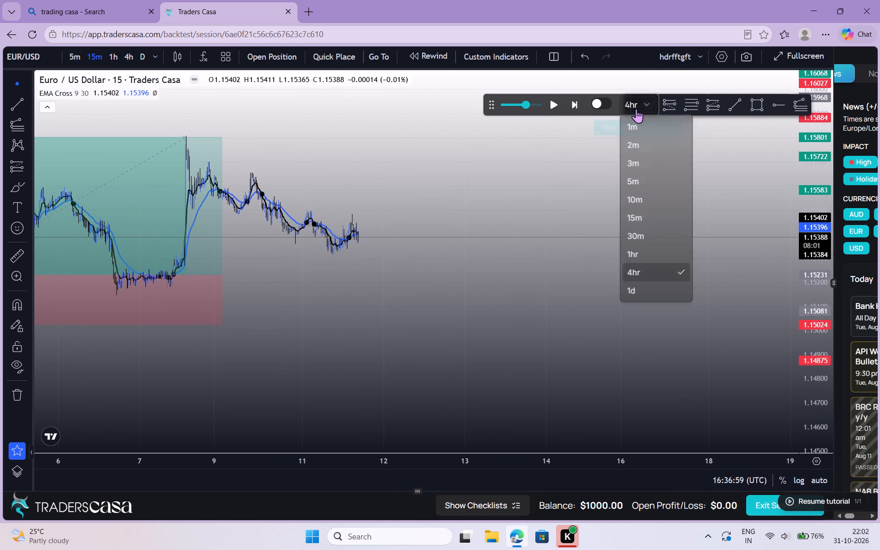
drag(632, 201, 565, 161)
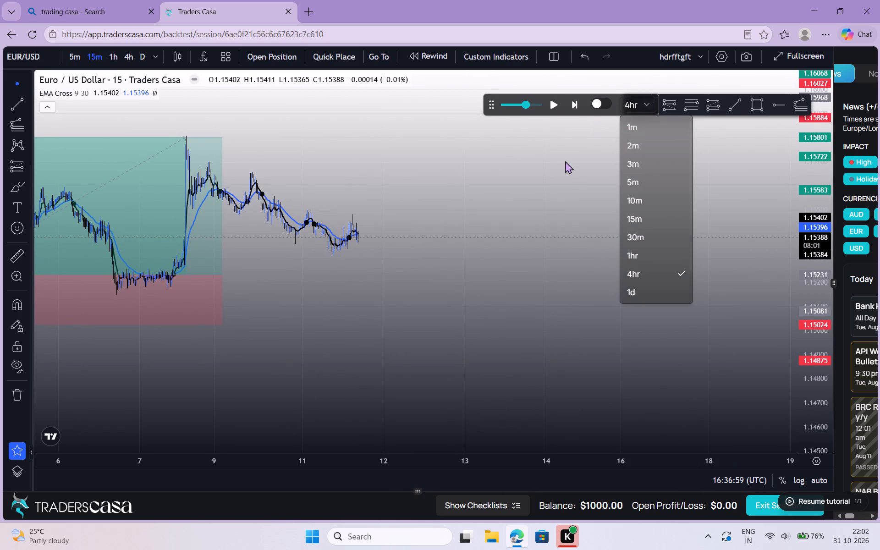
drag(565, 161, 549, 104)
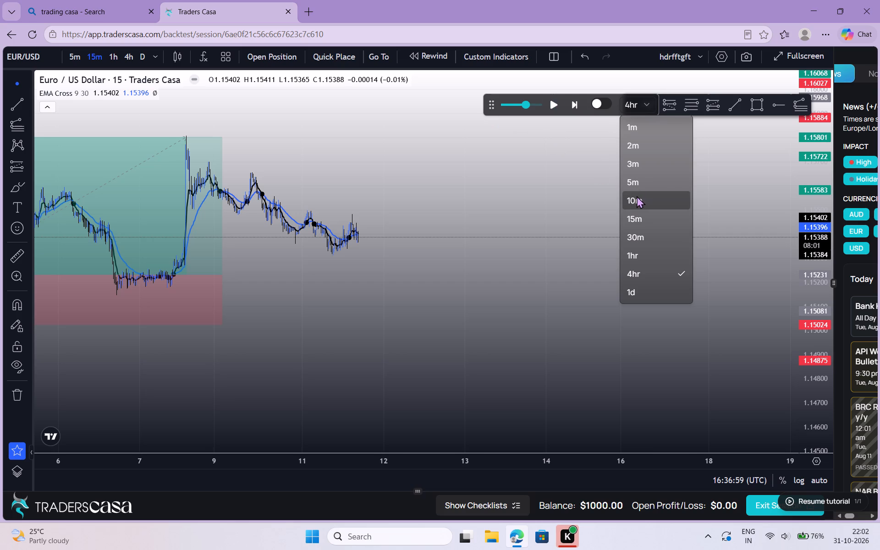
click(637, 196)
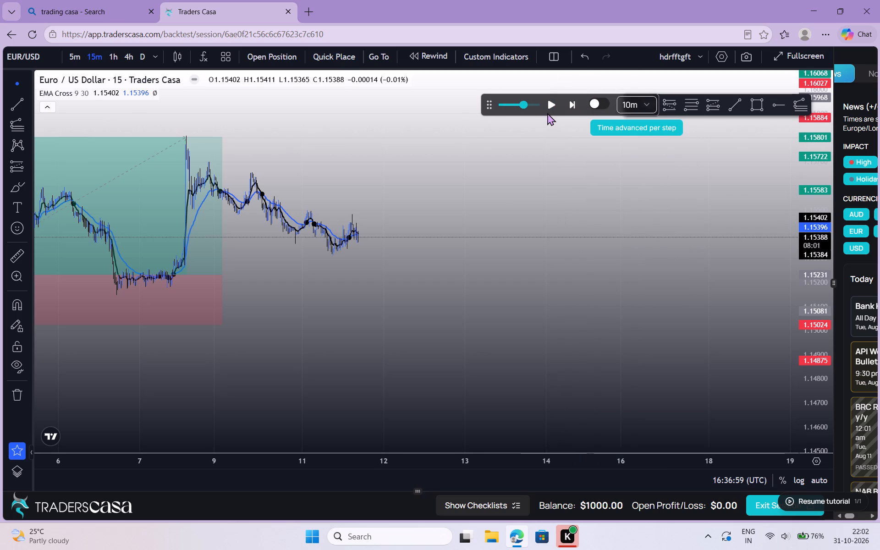
click(547, 113)
click(550, 106)
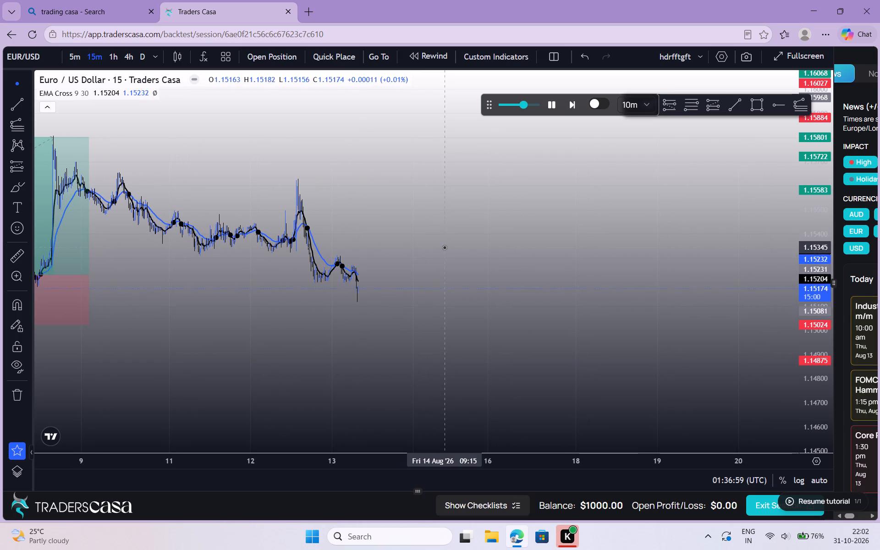
drag(382, 203, 339, 201)
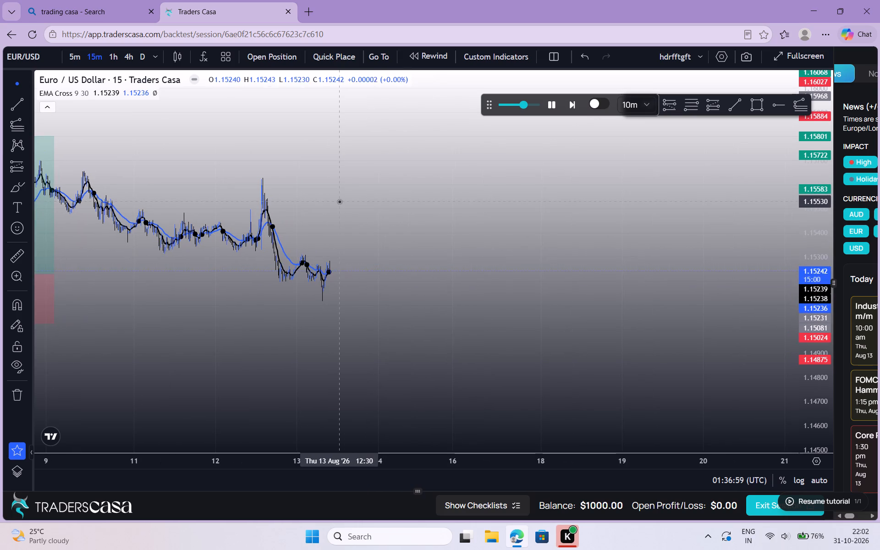
click(508, 104)
click(555, 106)
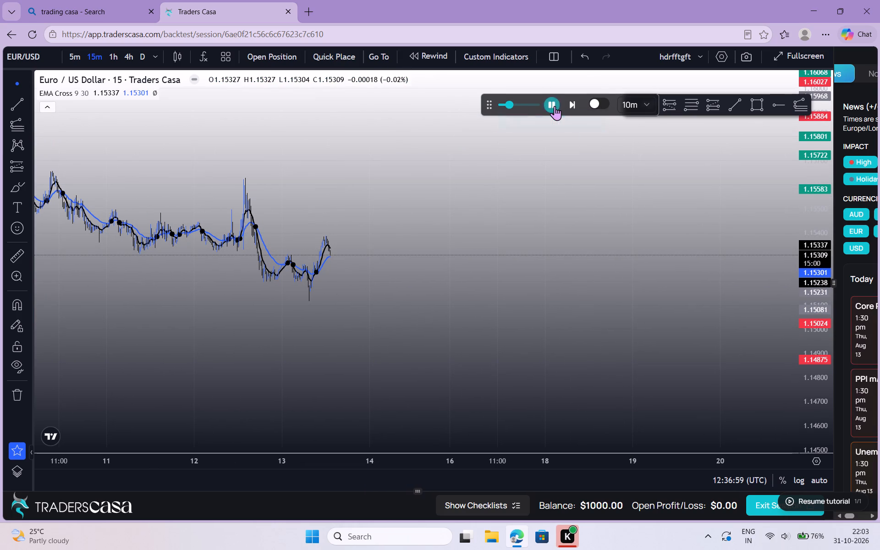
Draw a Fib retracement from the 12 August swing high at about 1.15616 down to about 1.15117, ending at 14 August 00:00.
click(689, 118)
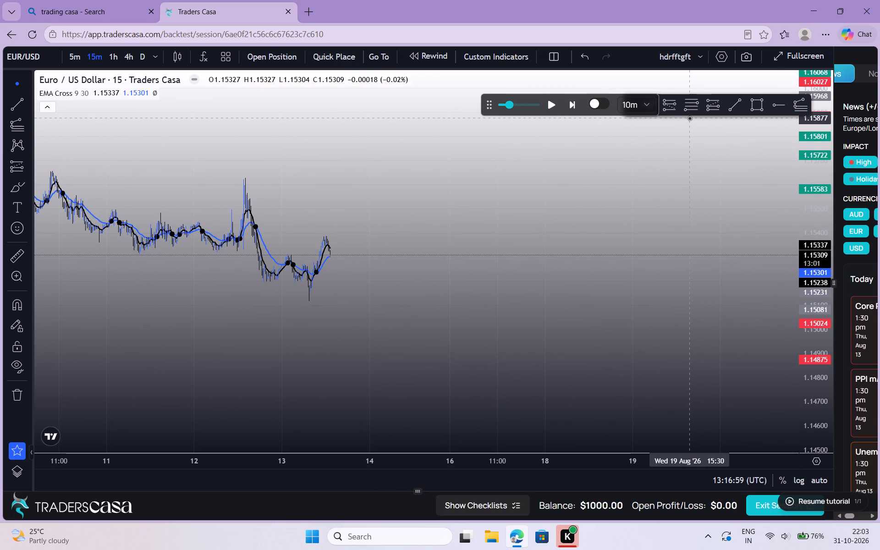
click(687, 99)
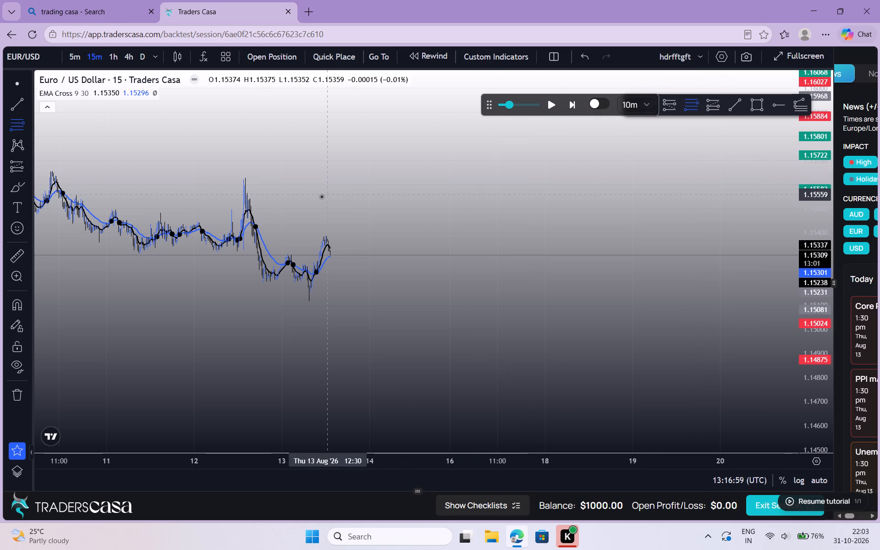
drag(247, 181, 251, 186)
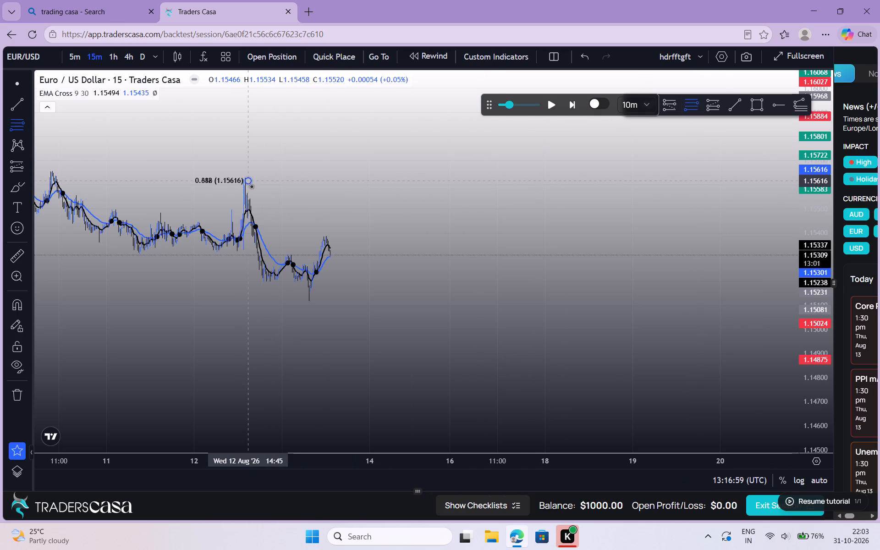
drag(251, 186, 367, 300)
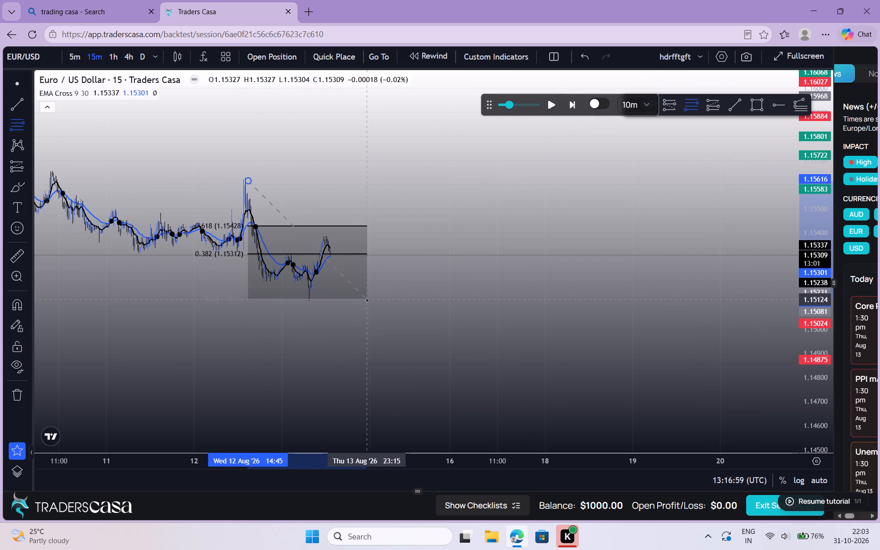
drag(367, 300, 369, 301)
click(369, 301)
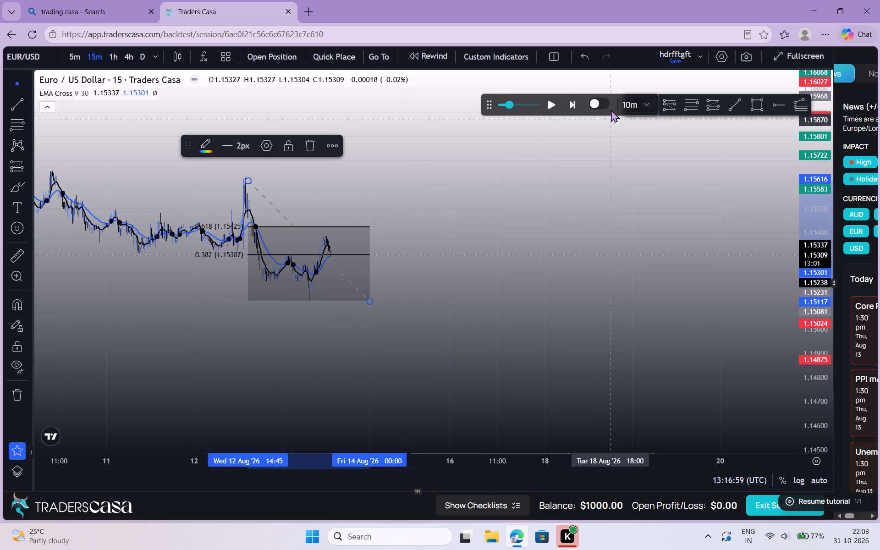
Run the replay in stages, pausing on the evening of 13 August and early on 14 August, and leave it playing through 14 August.
click(550, 106)
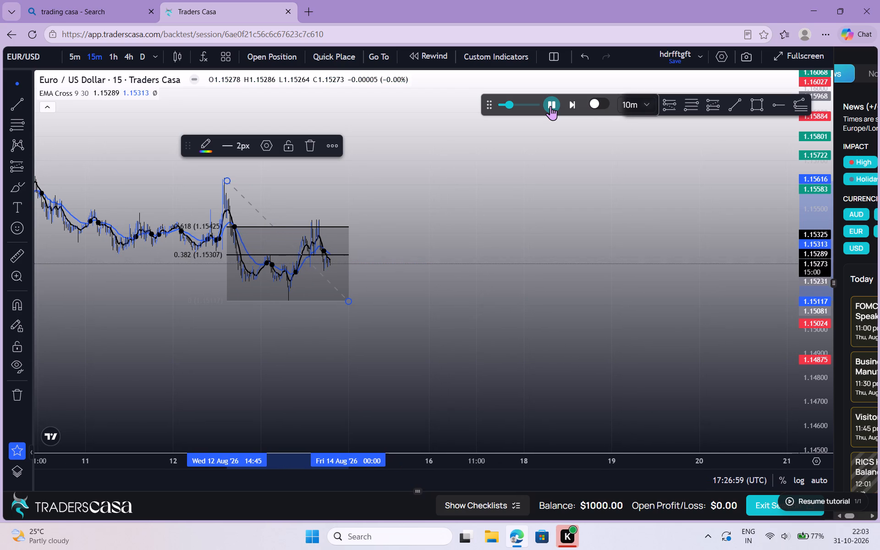
click(550, 106)
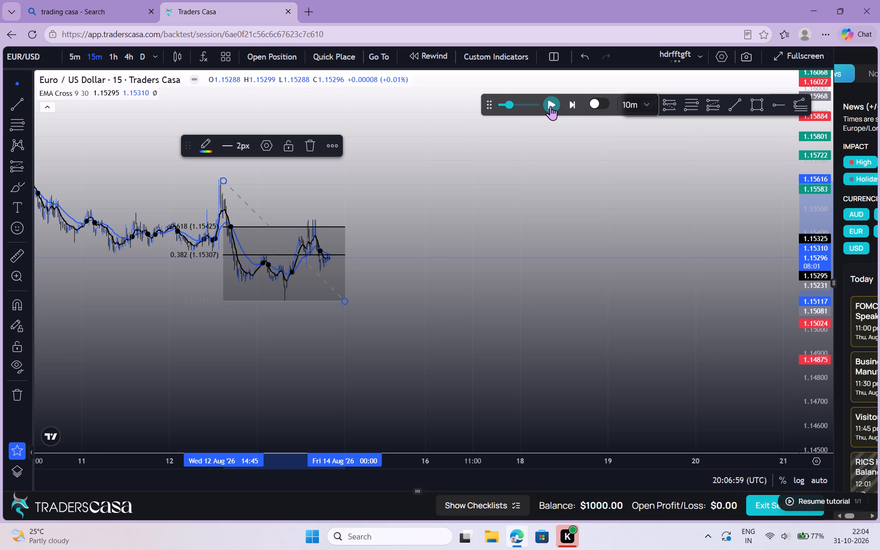
click(550, 106)
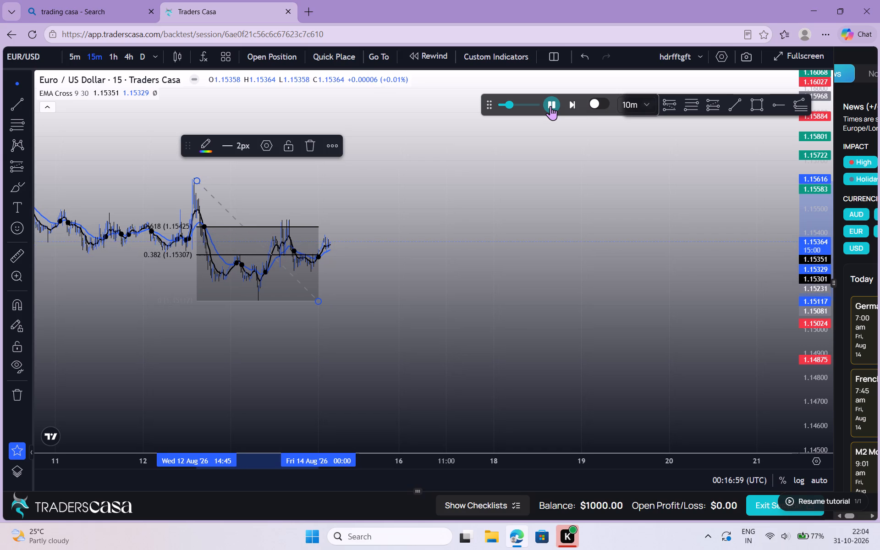
click(550, 106)
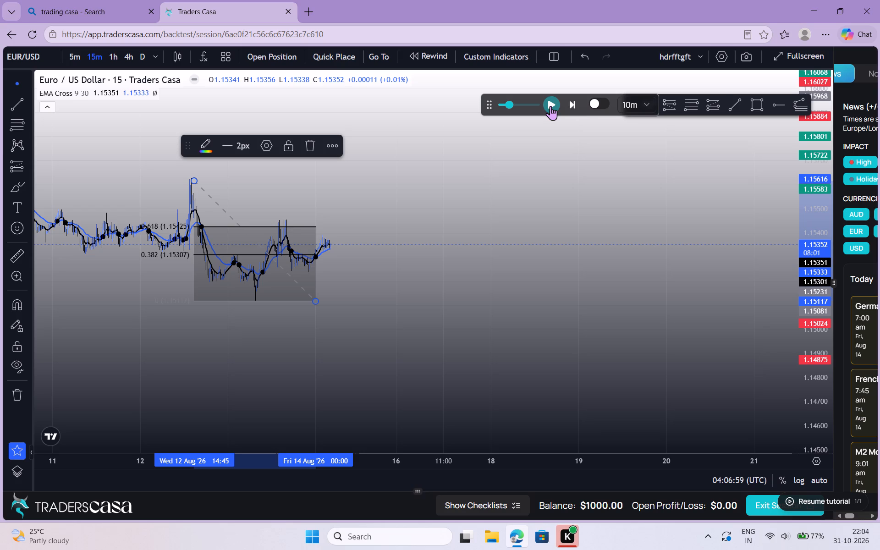
click(550, 106)
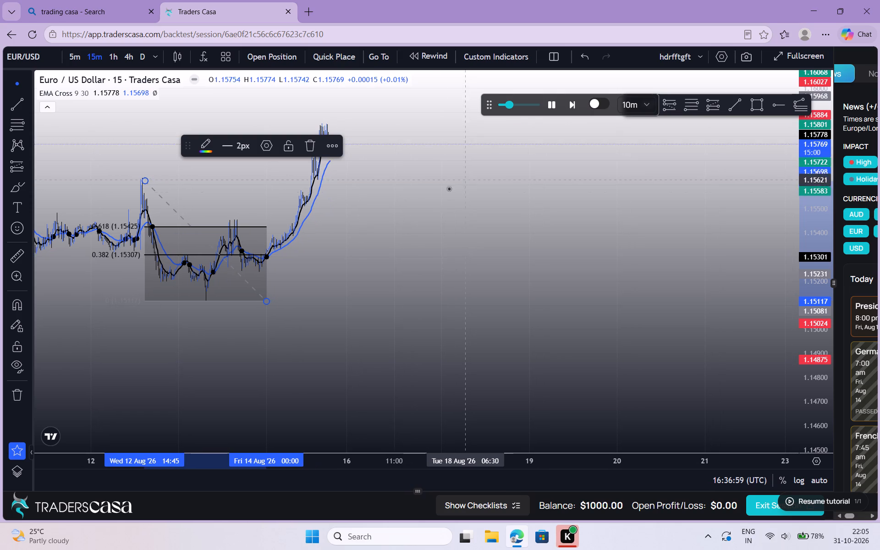
Draw a Fib retracement from the 13 August swing low at about 1.15110 up to about 1.15849, ending on 18 August.
drag(428, 200, 441, 235)
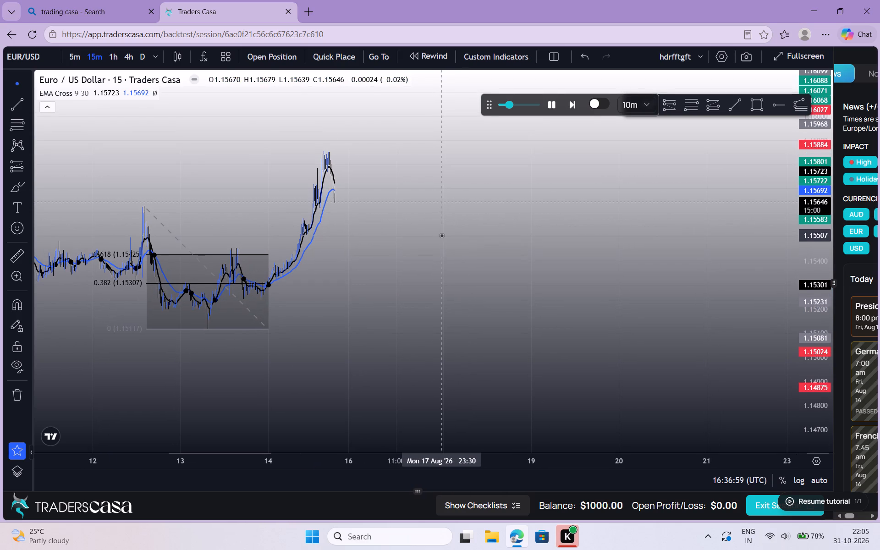
click(689, 106)
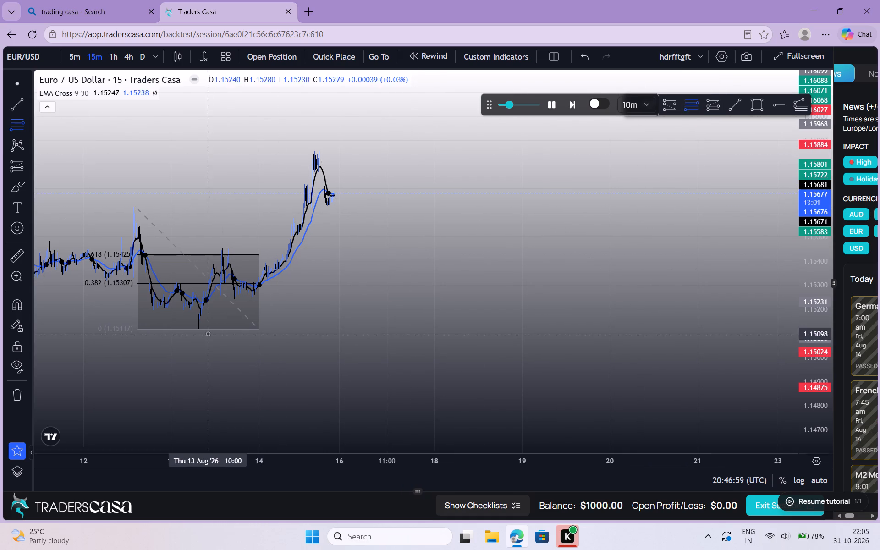
drag(200, 331, 351, 221)
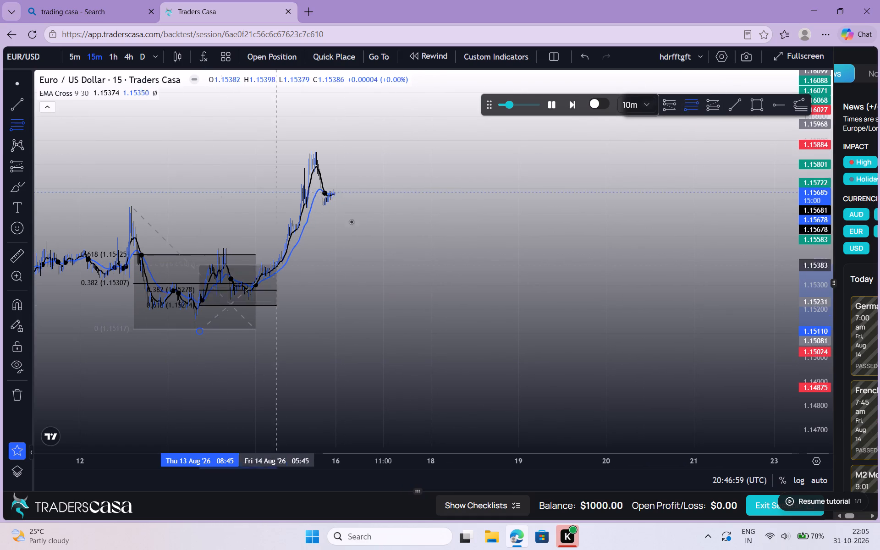
drag(351, 221, 439, 158)
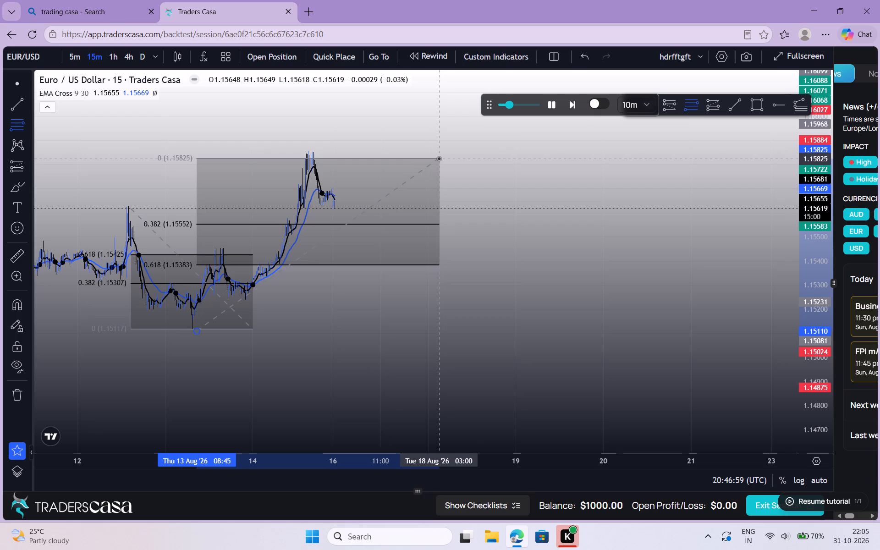
drag(439, 158, 439, 153)
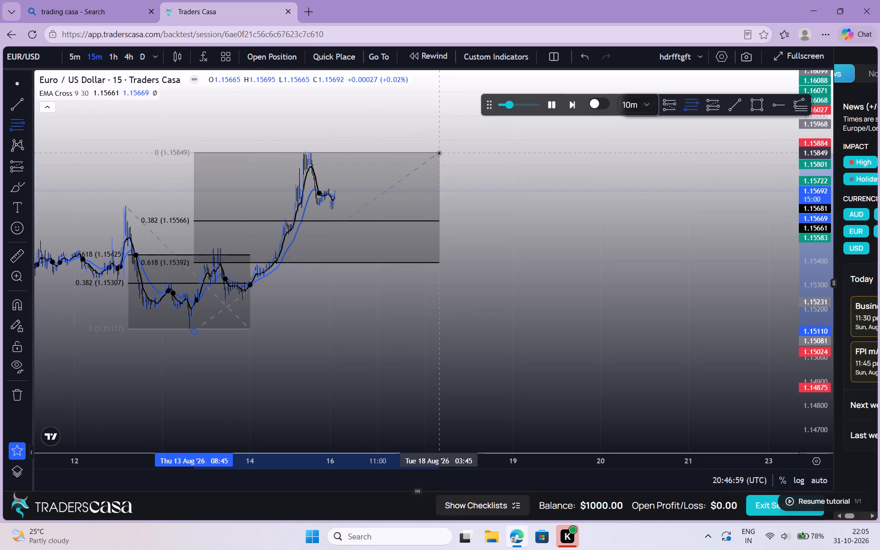
click(439, 153)
click(548, 185)
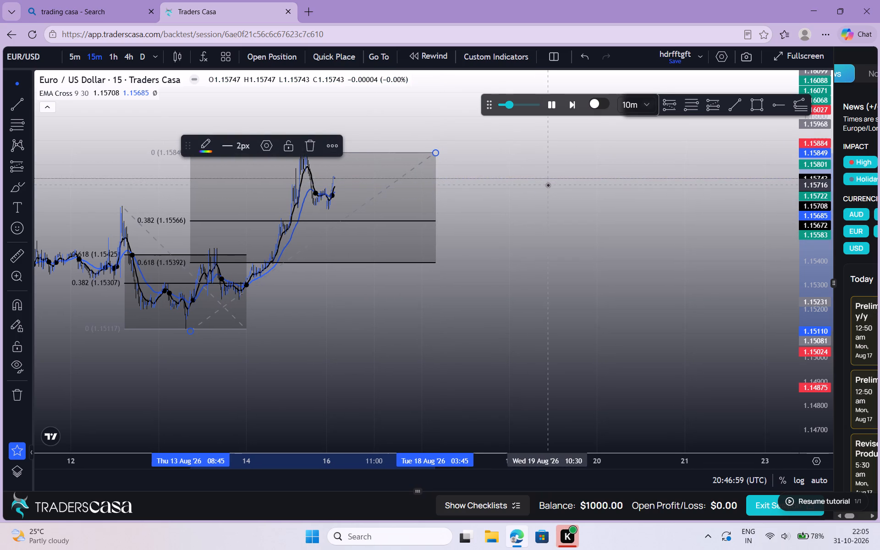
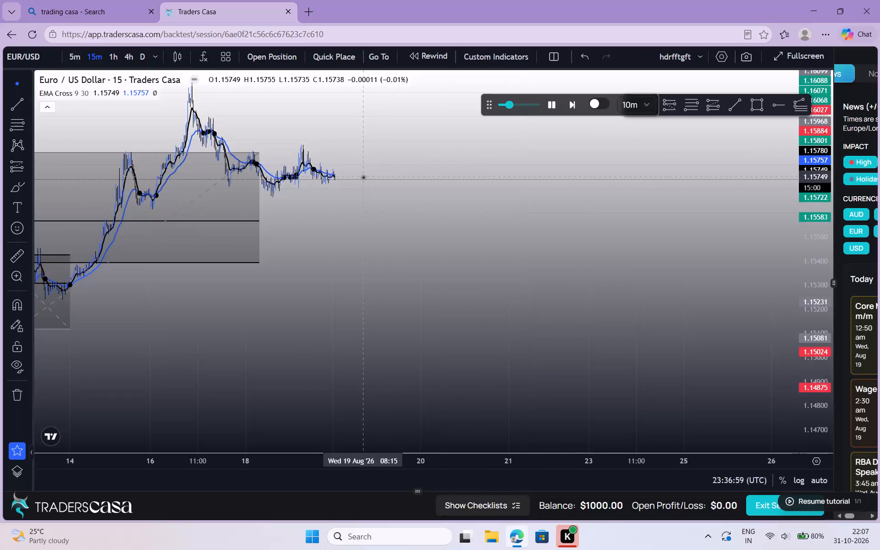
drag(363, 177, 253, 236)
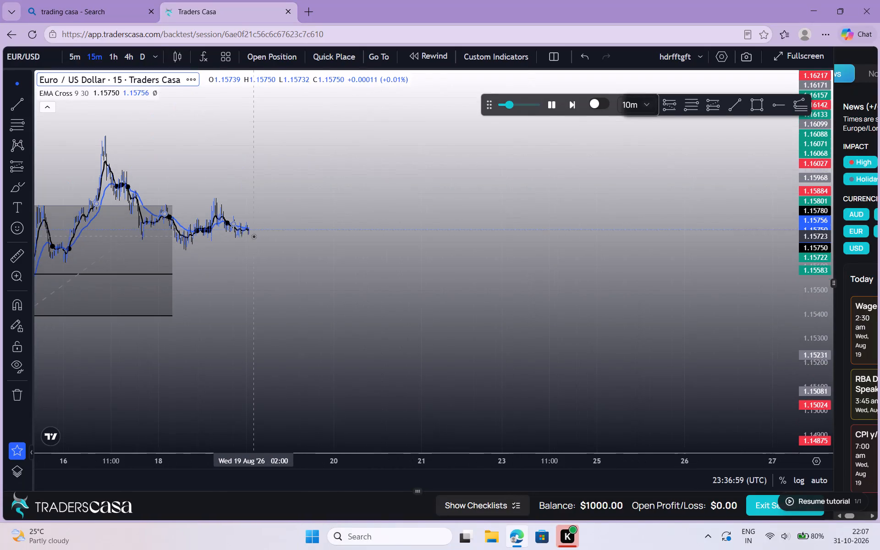
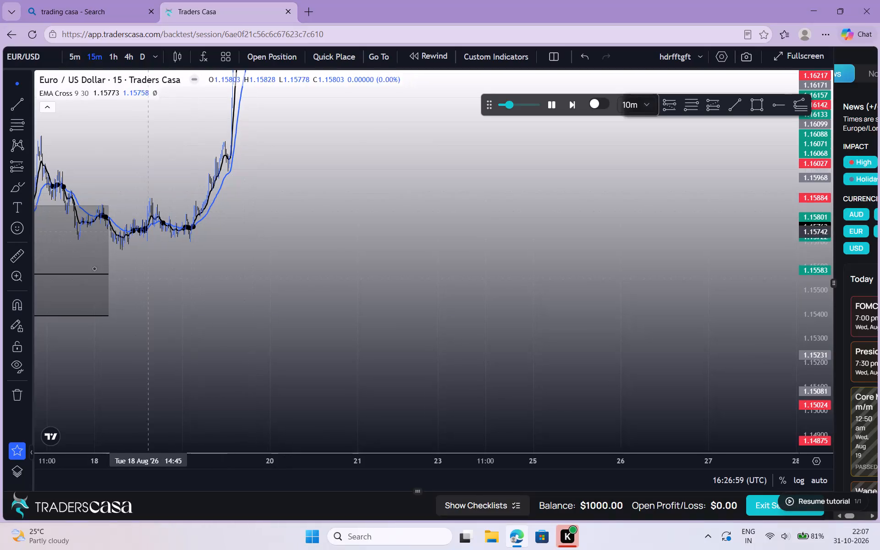
Follow the running EUR/USD 15-minute replay into 20 August, examining the latest candles against the EMA Cross lines.
drag(362, 264, 323, 349)
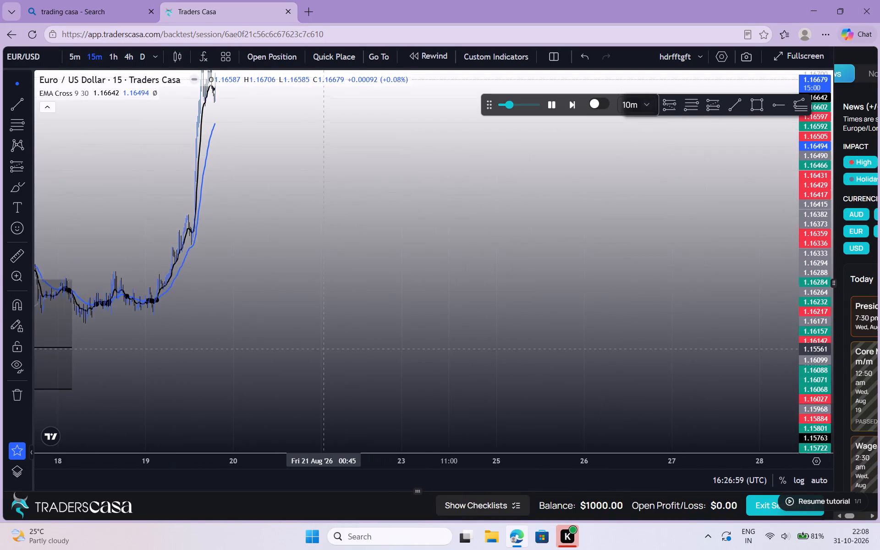
drag(323, 349, 316, 367)
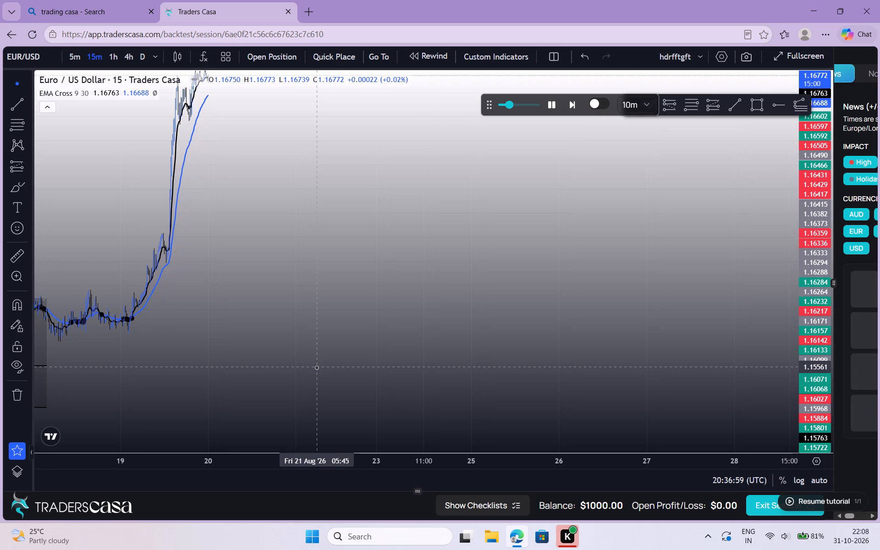
drag(316, 367, 313, 496)
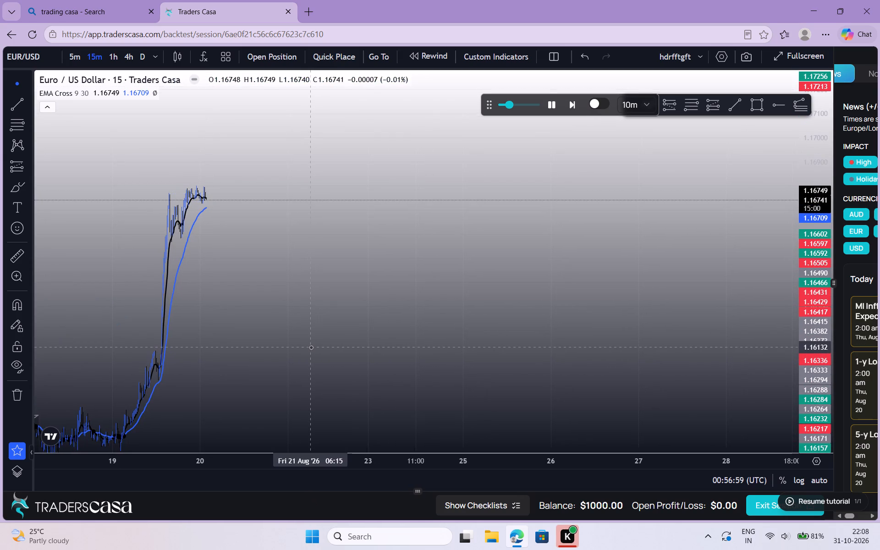
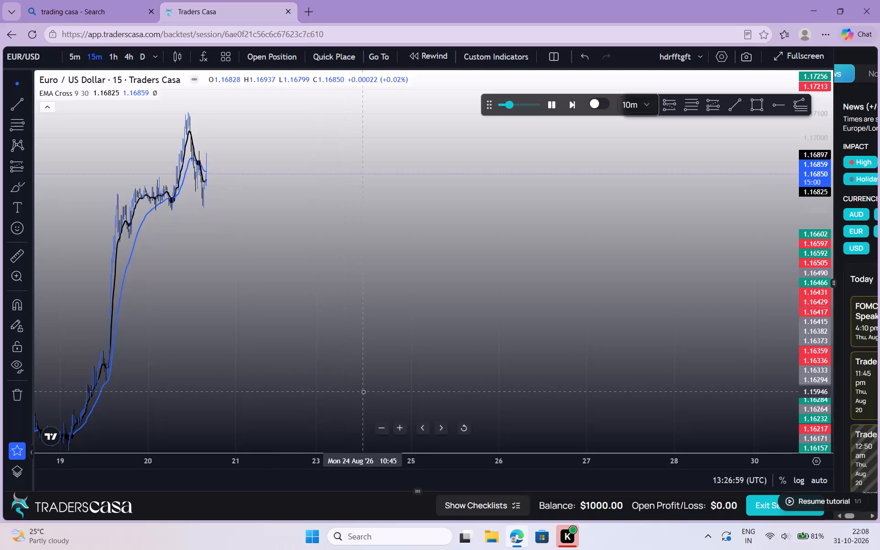
Follow the running EUR/USD replay through 20 and 21 August, examining the new swings against the EMA Cross lines.
drag(311, 343, 348, 371)
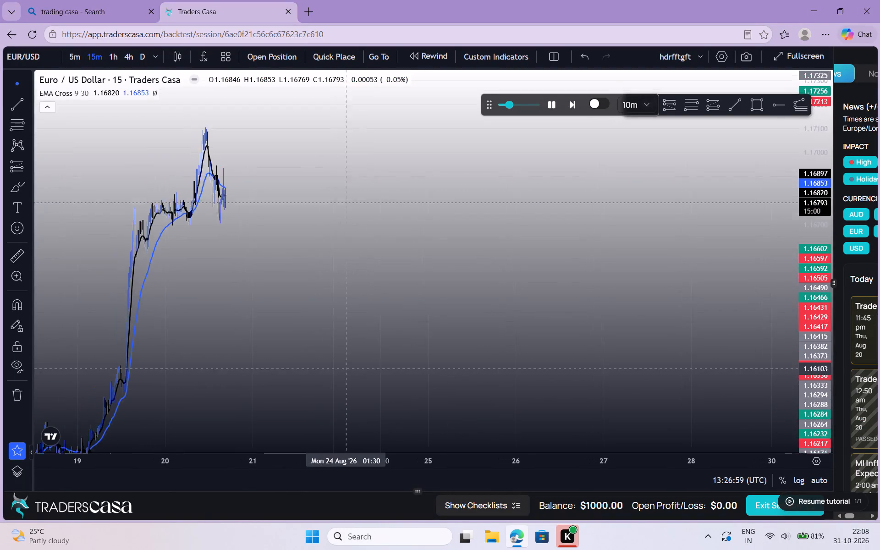
drag(348, 371, 352, 391)
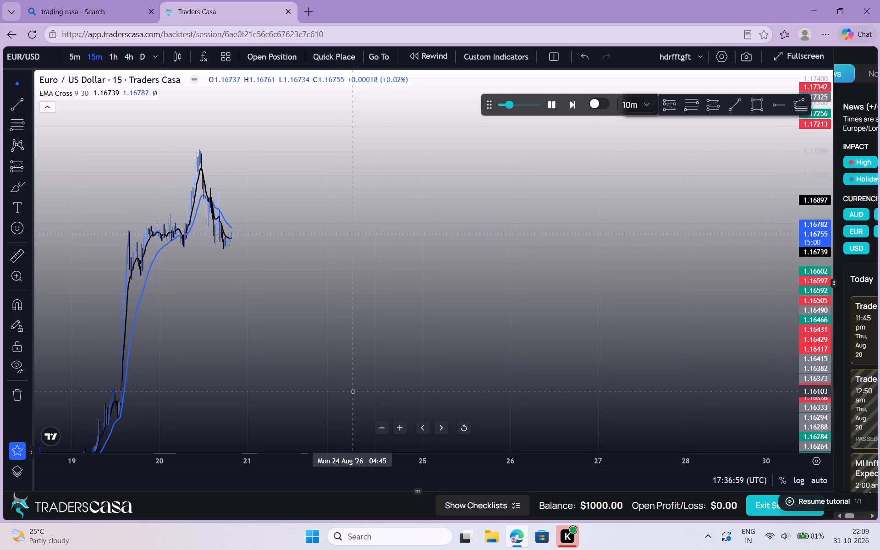
drag(352, 391, 484, 372)
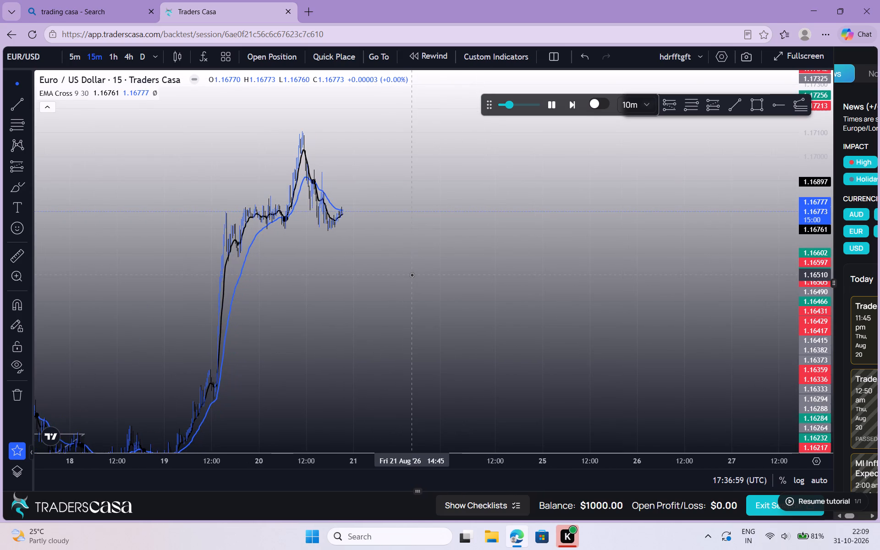
drag(412, 275, 408, 325)
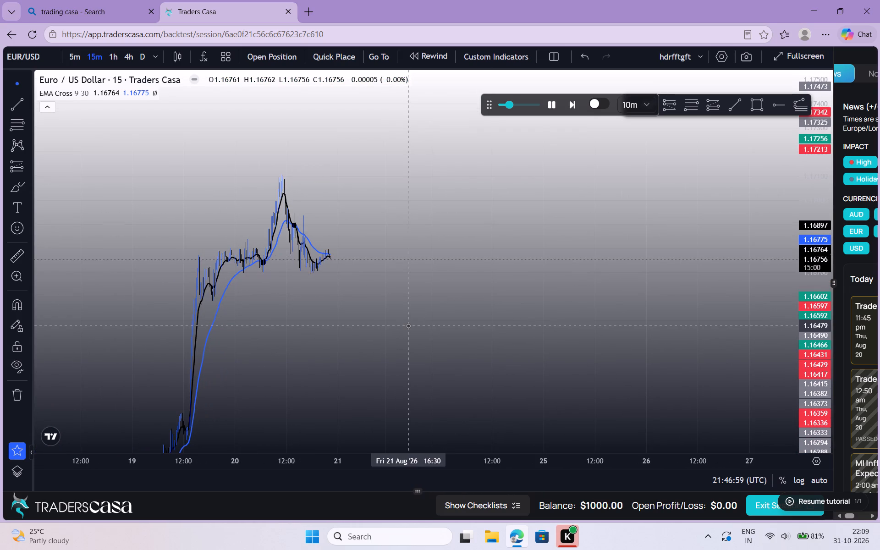
double_click(408, 325)
drag(408, 325, 408, 361)
drag(408, 361, 399, 386)
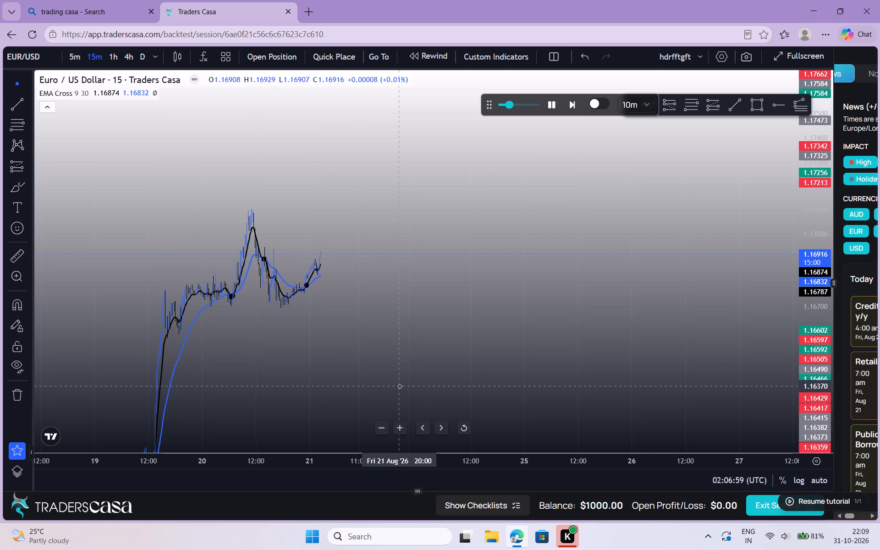
drag(399, 386, 393, 414)
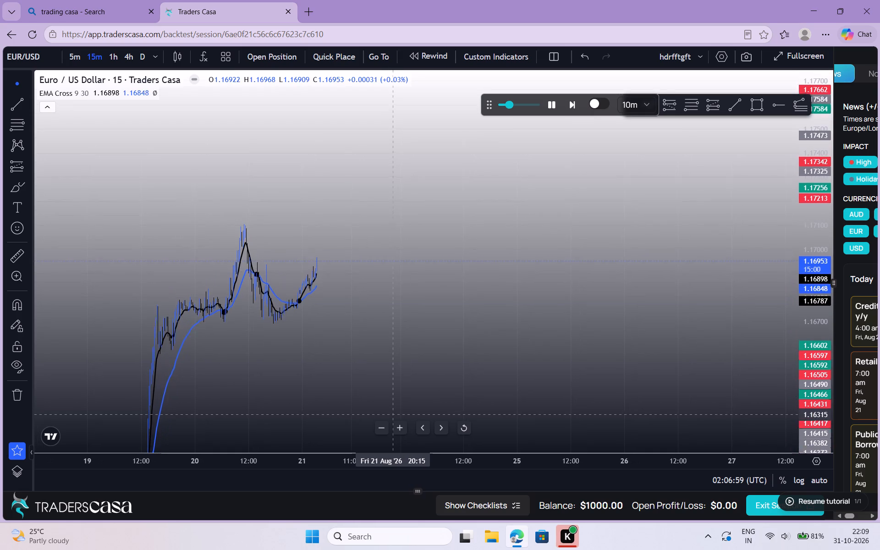
drag(393, 414, 389, 421)
drag(357, 295, 357, 356)
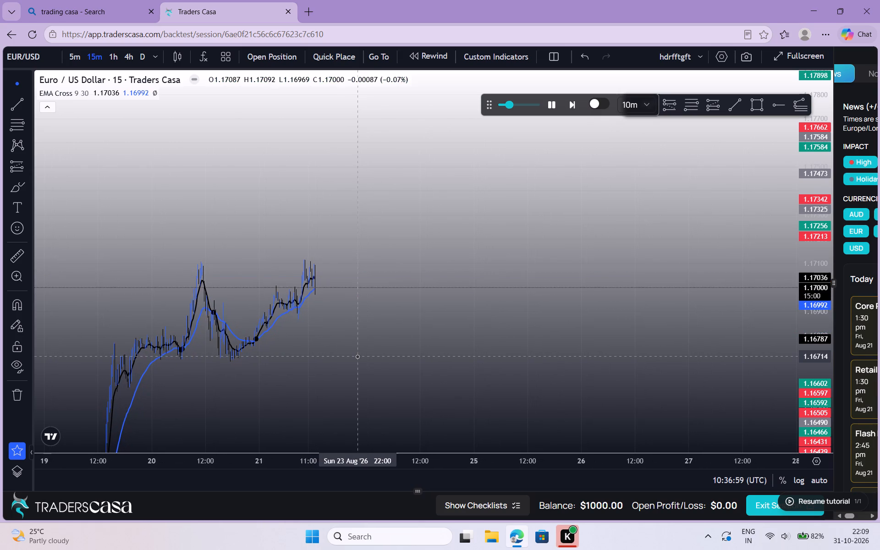
click(357, 356)
drag(357, 356, 425, 212)
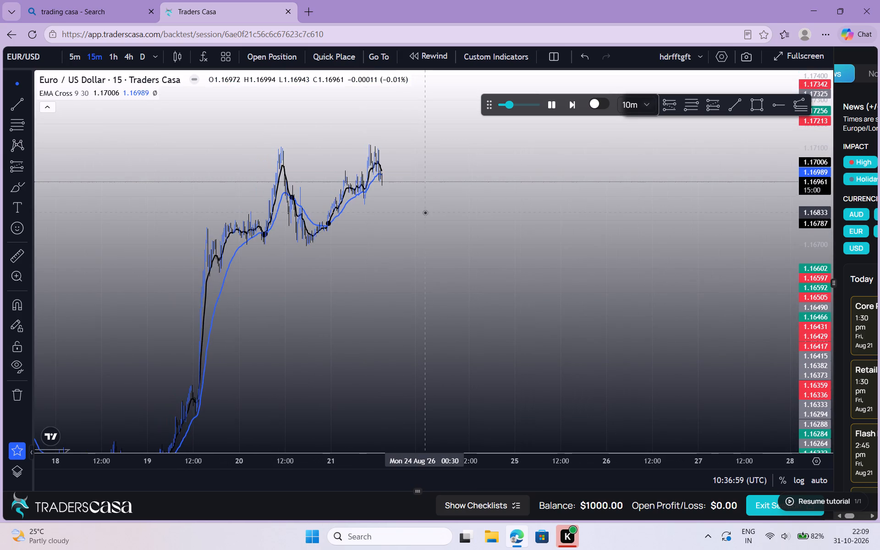
double_click(425, 212)
drag(405, 240, 379, 299)
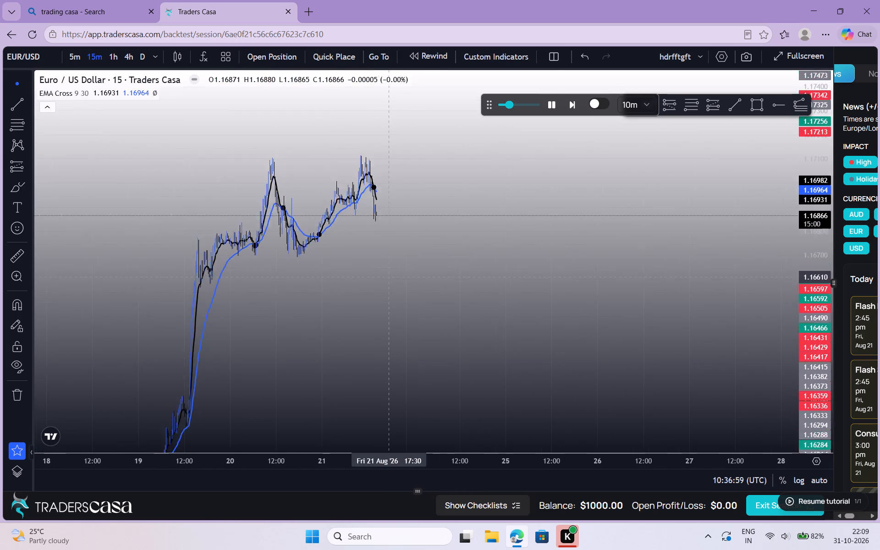
drag(379, 299, 378, 301)
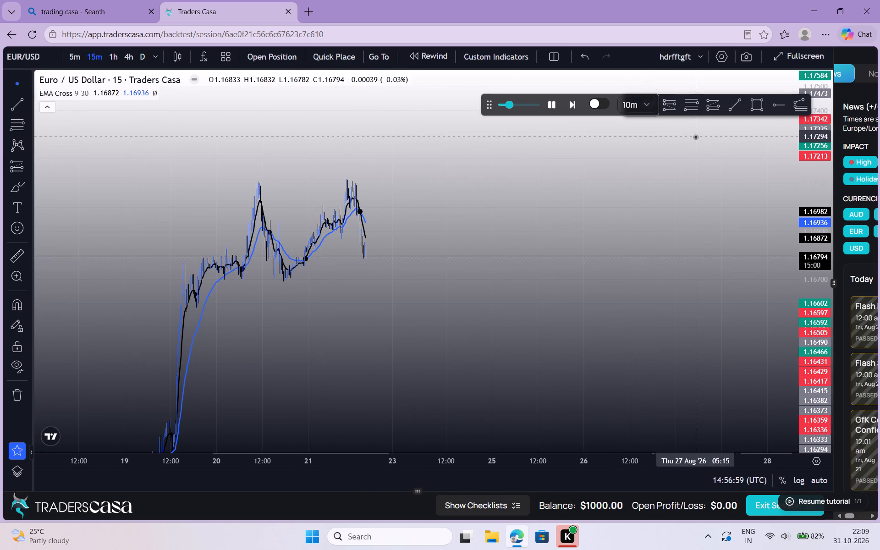
Draw a Fib retracement from the 20 August swing low at about 1.16693 up to the 21 August high at about 1.17116.
click(690, 103)
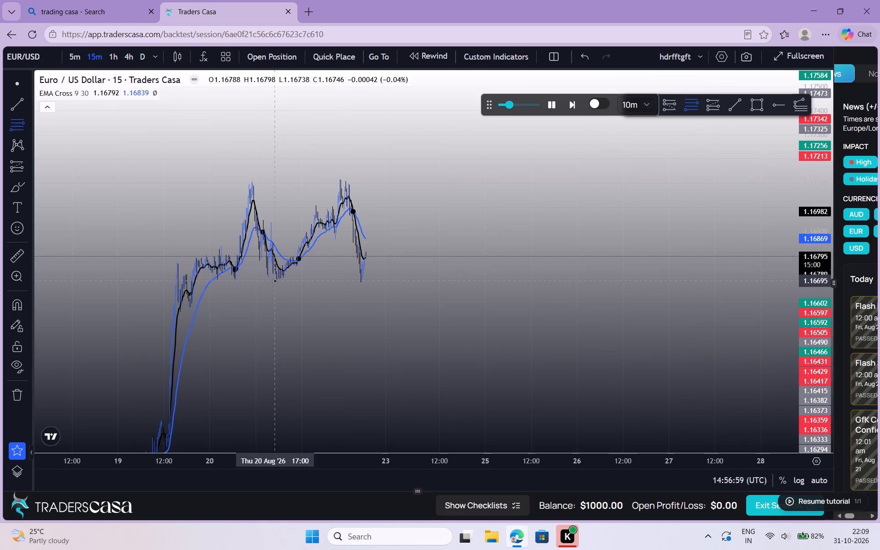
drag(275, 281, 361, 179)
click(361, 179)
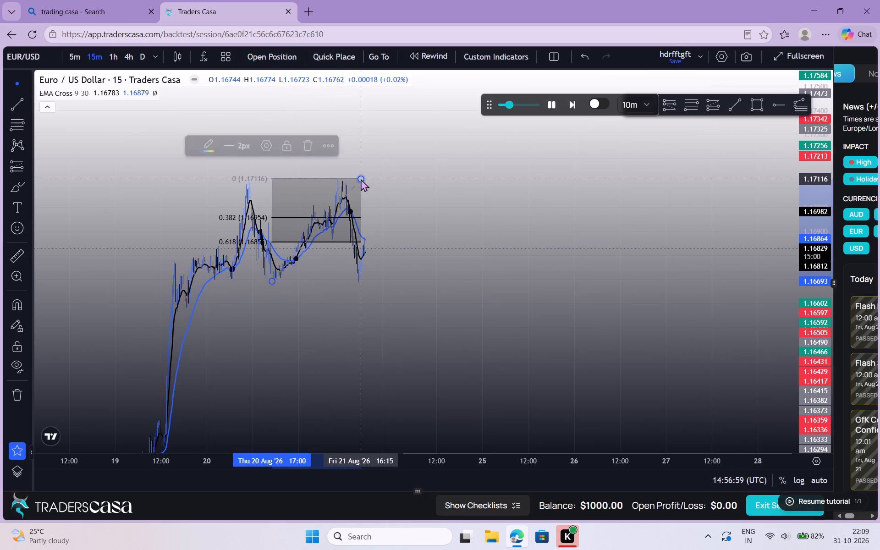
click(418, 176)
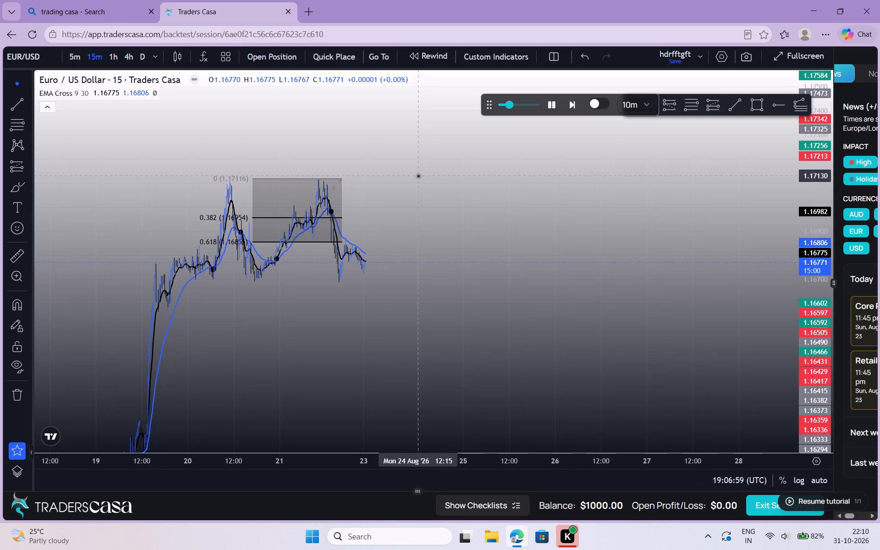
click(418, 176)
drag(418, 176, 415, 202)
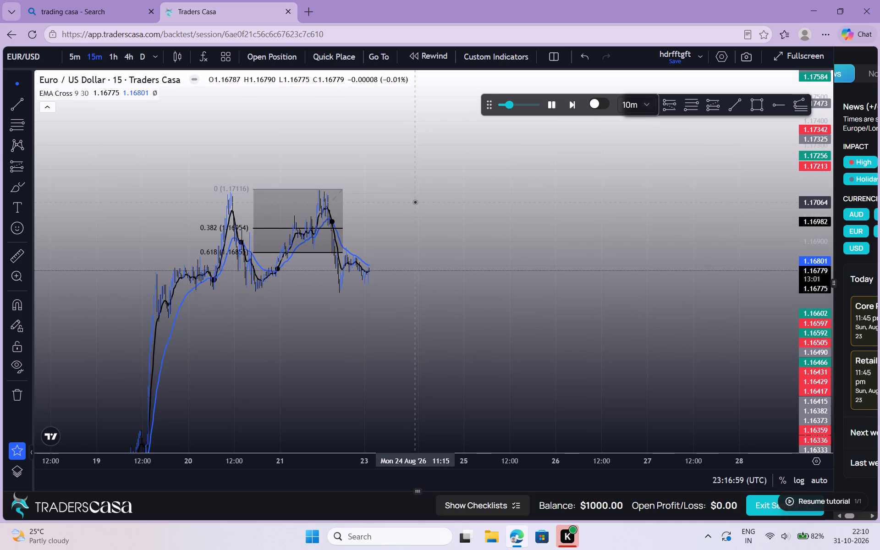
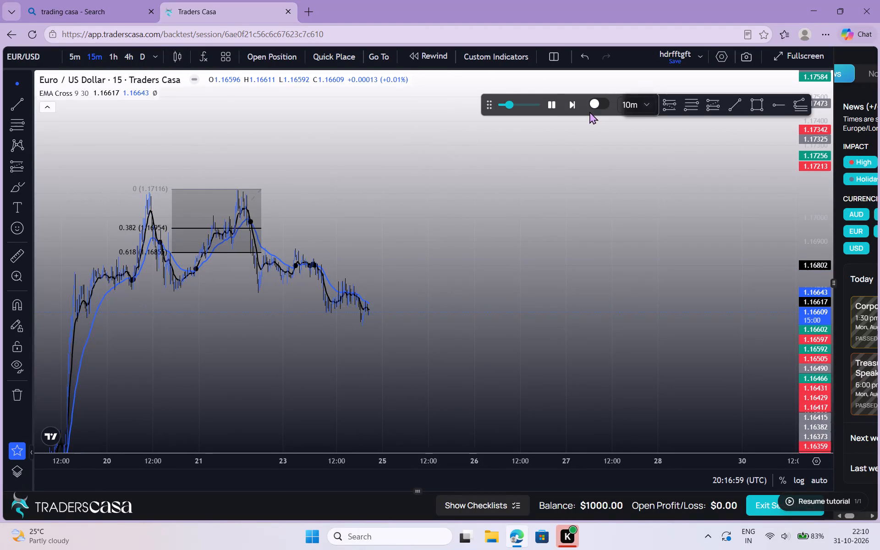
Draw a Fib retracement from the 21 August swing high at about 1.17111 down to about 1.16576 on 25 August.
click(691, 101)
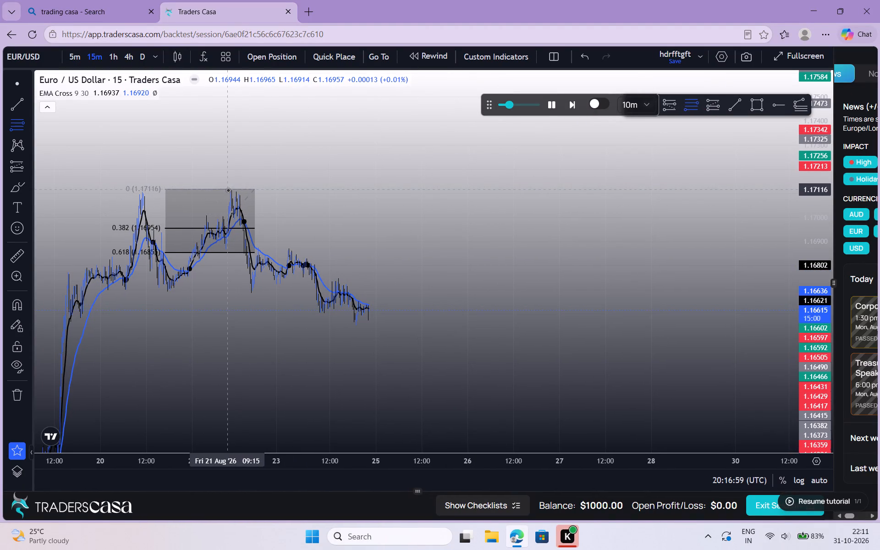
drag(228, 191, 418, 317)
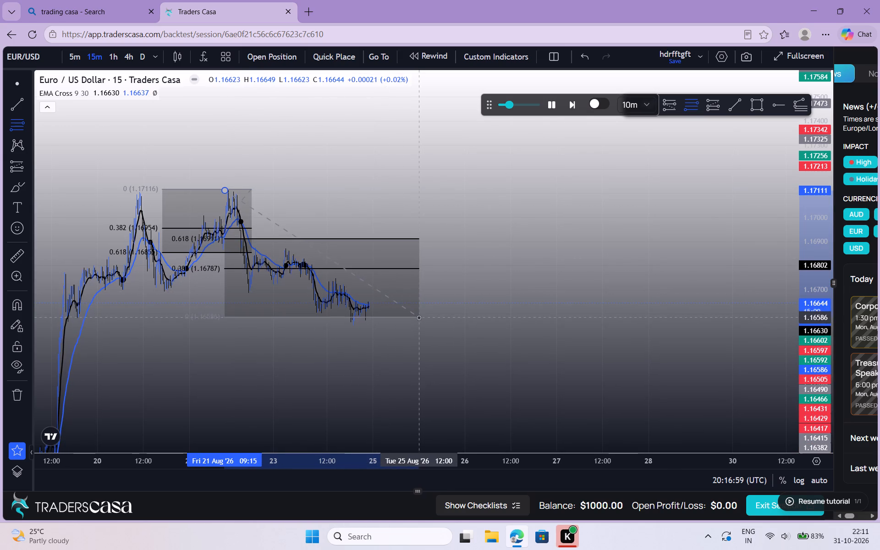
drag(418, 317, 421, 319)
click(421, 319)
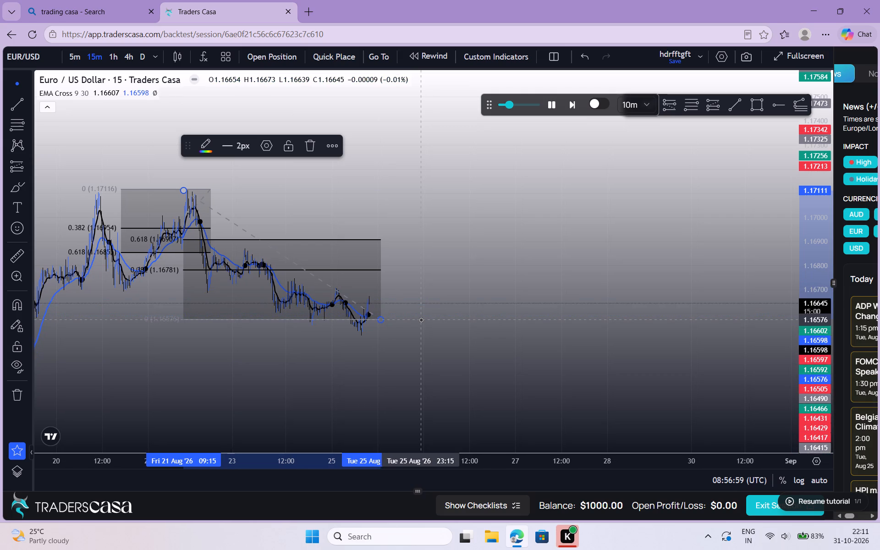
click(421, 319)
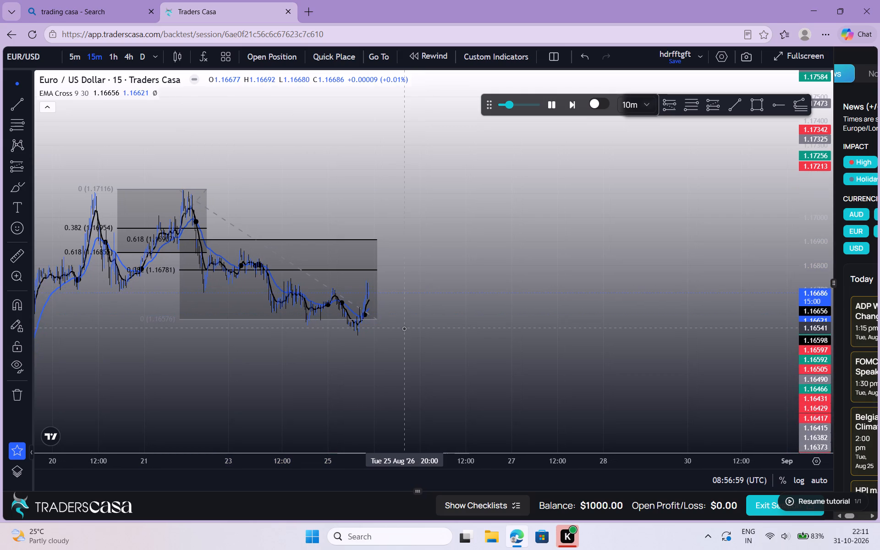
drag(404, 328, 434, 314)
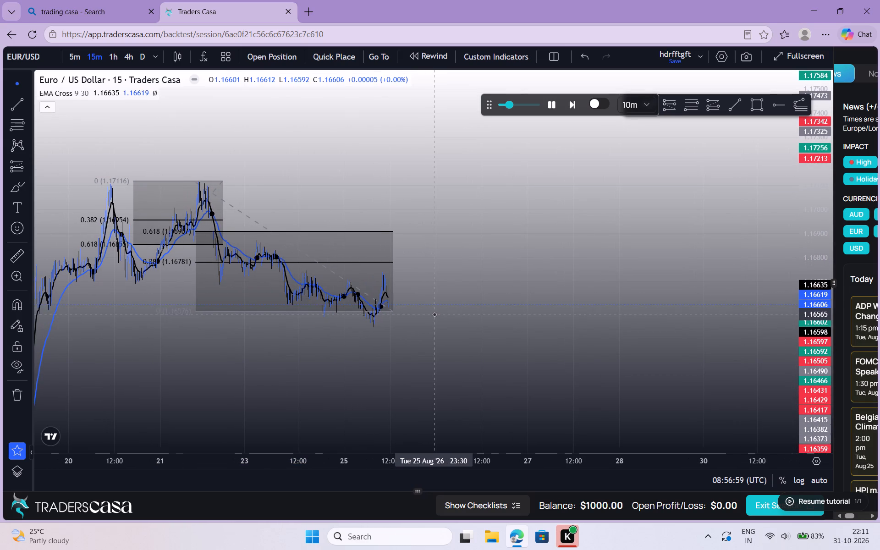
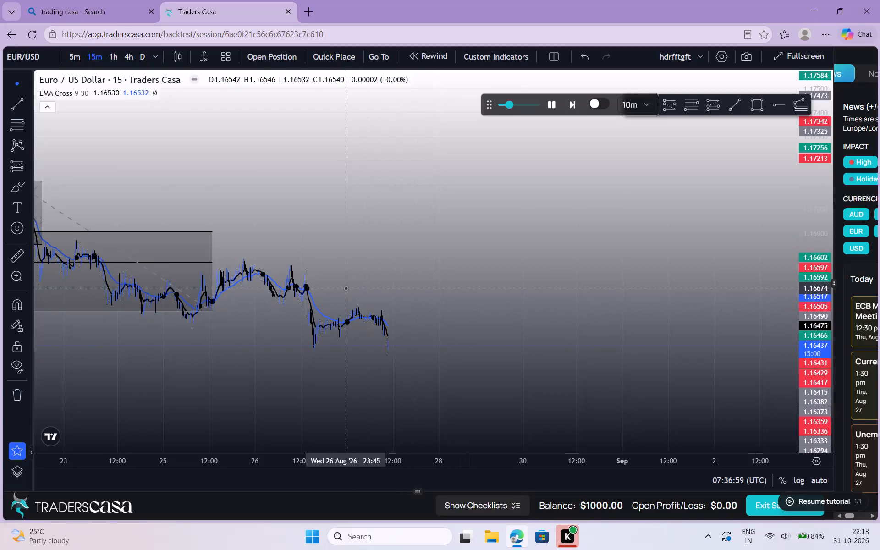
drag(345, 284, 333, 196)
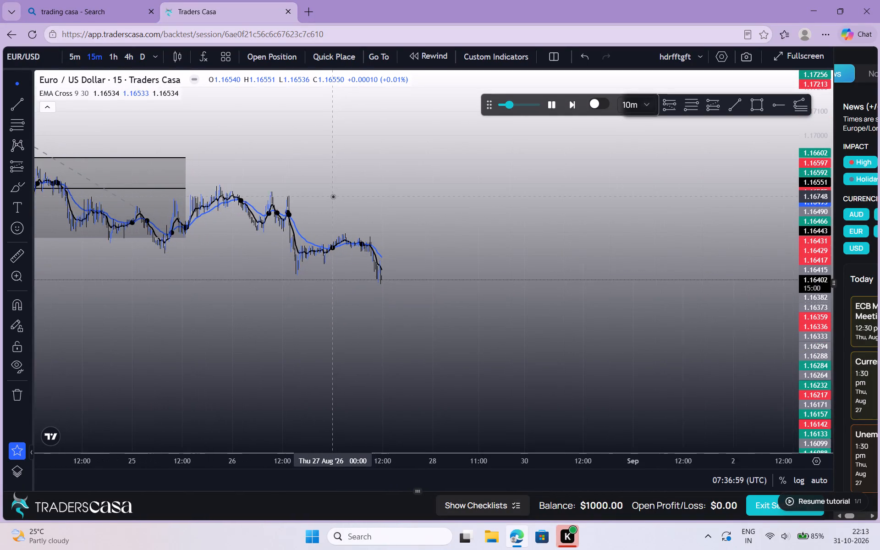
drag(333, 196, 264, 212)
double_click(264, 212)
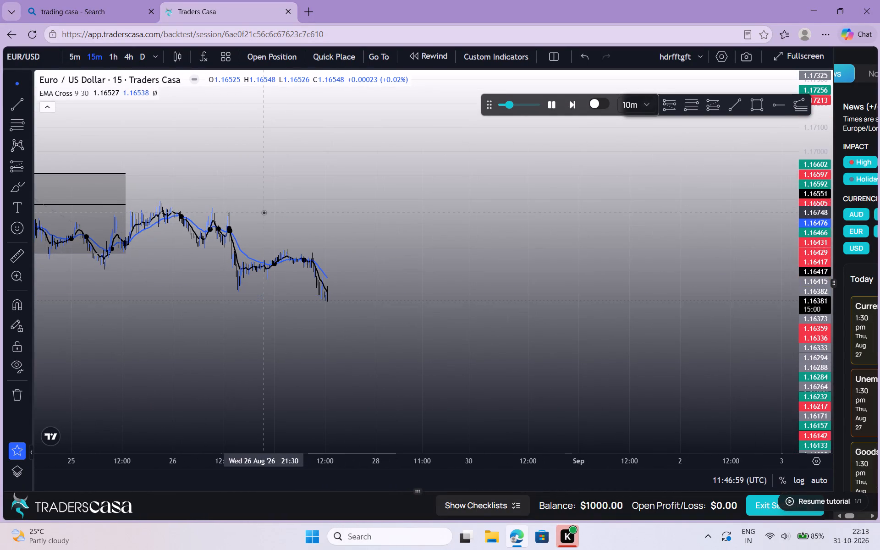
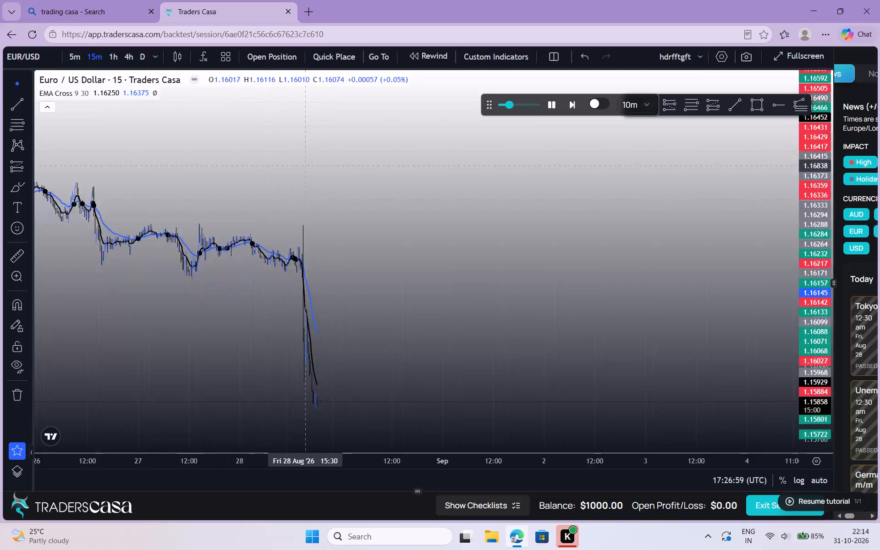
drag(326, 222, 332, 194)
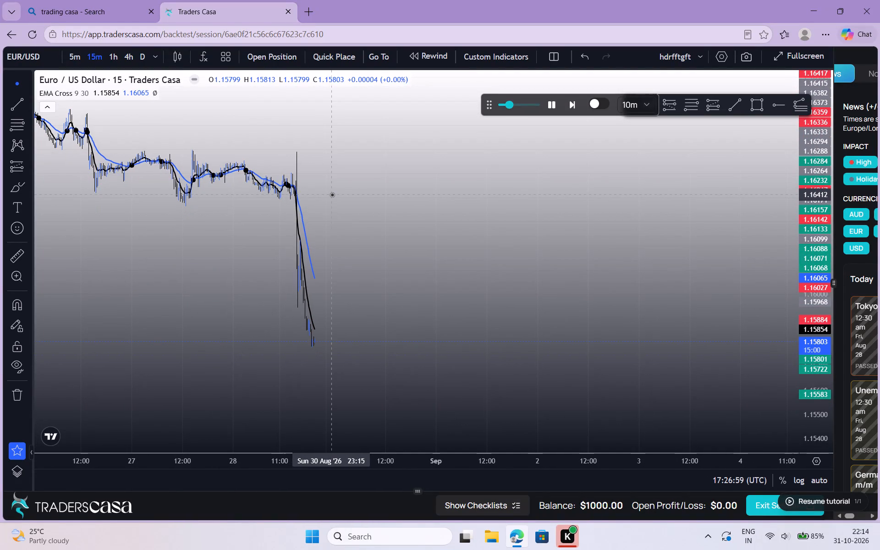
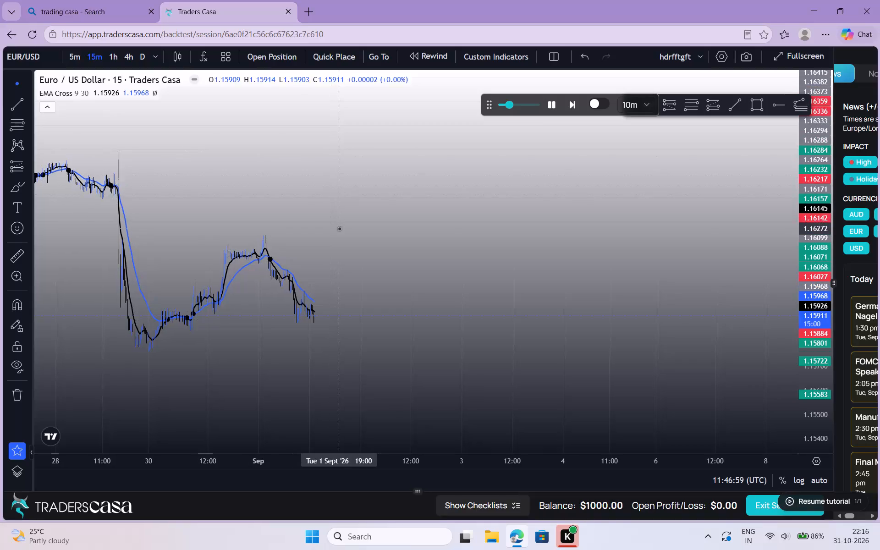
Draw a Fib retracement from the 1 Sept 01:30 swing high, about 1.1624, down to about 1.15885.
drag(339, 228, 328, 69)
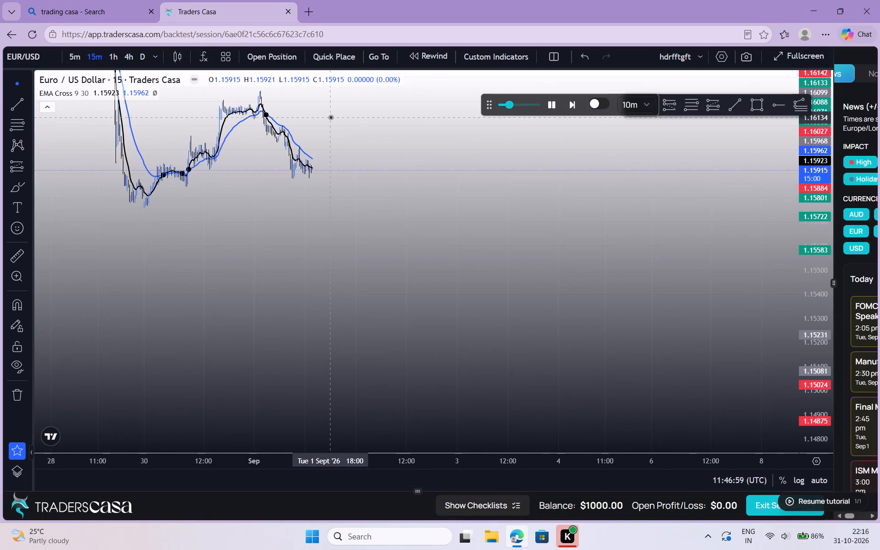
drag(330, 117, 351, 176)
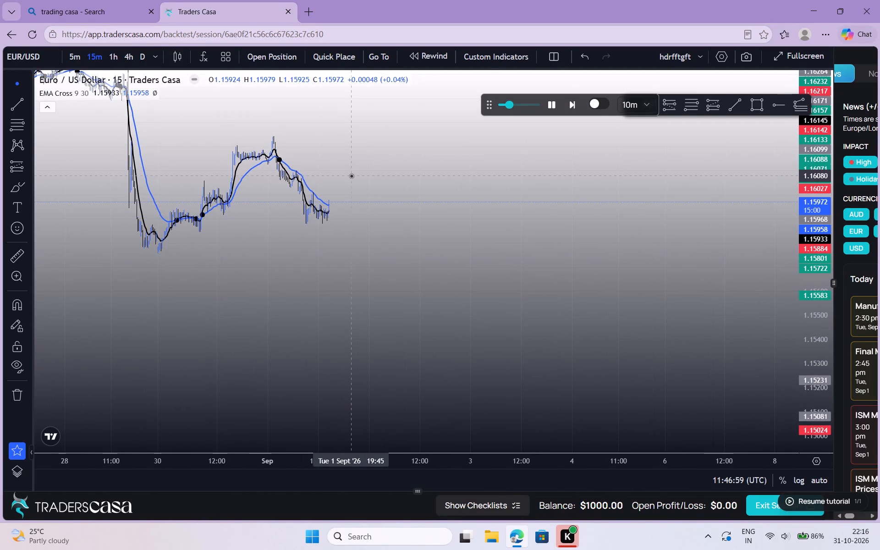
click(690, 98)
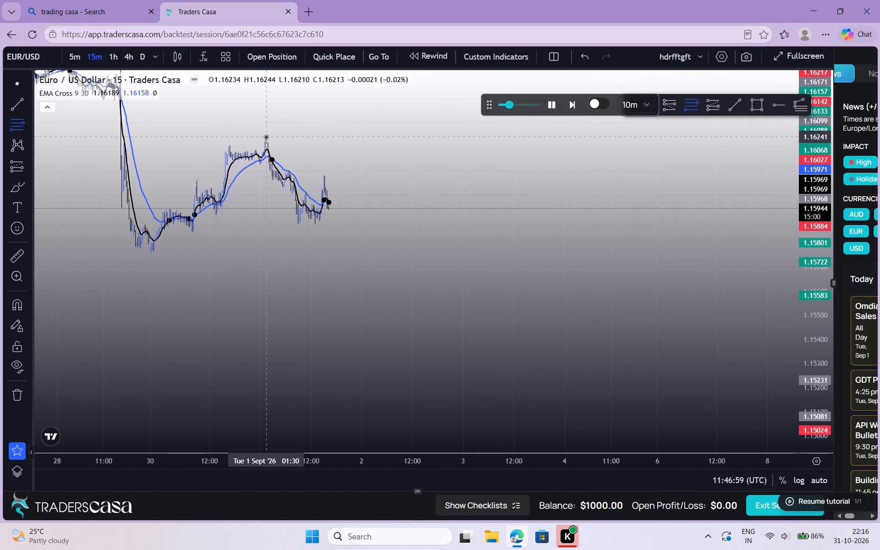
drag(266, 137, 379, 222)
click(379, 222)
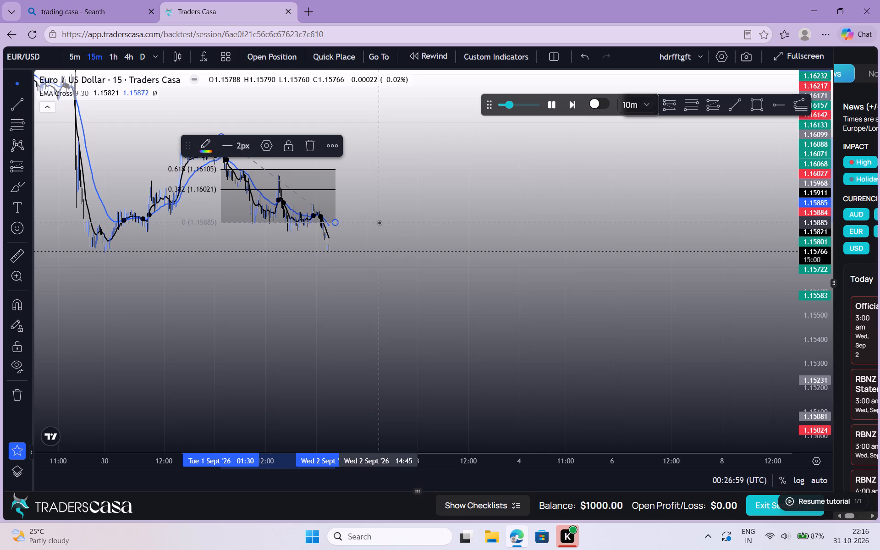
click(379, 222)
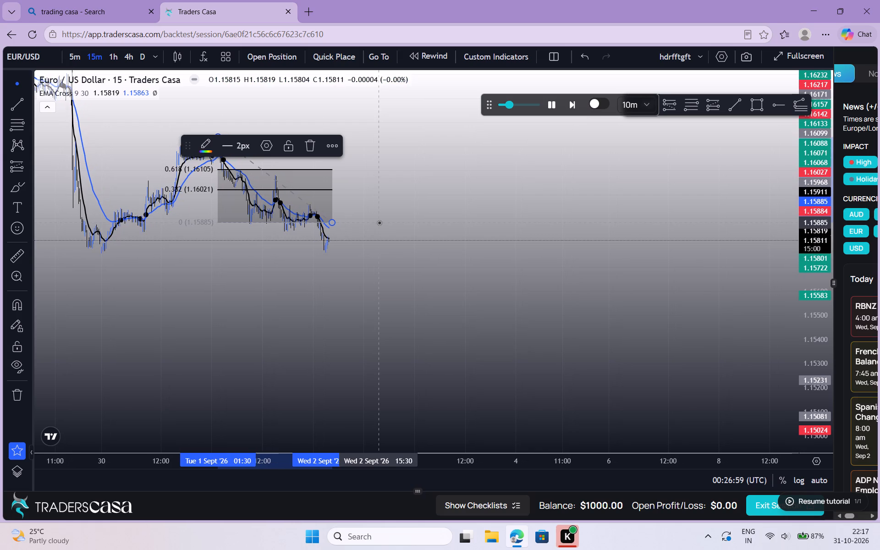
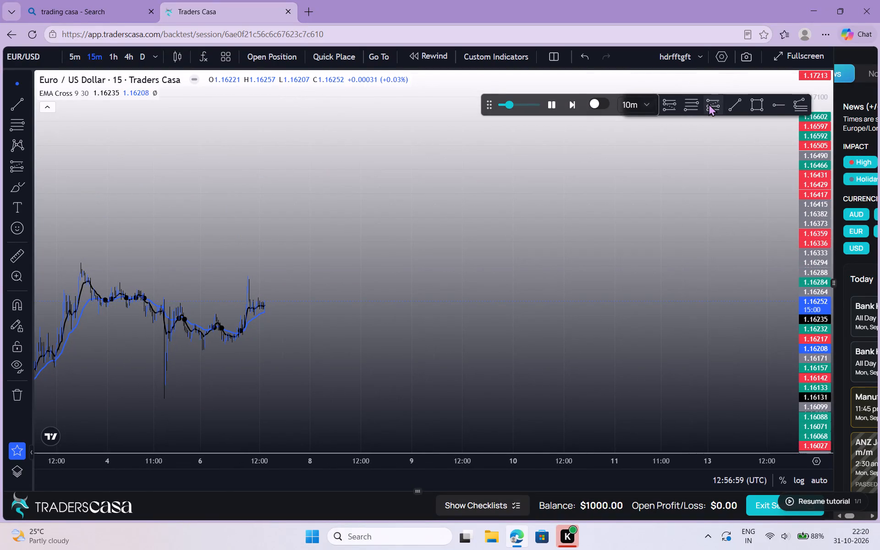
Draw a Fib retracement from the 4 Sept 14:00 swing low up to about 1.1635 at 7 Sept 18:15.
click(695, 99)
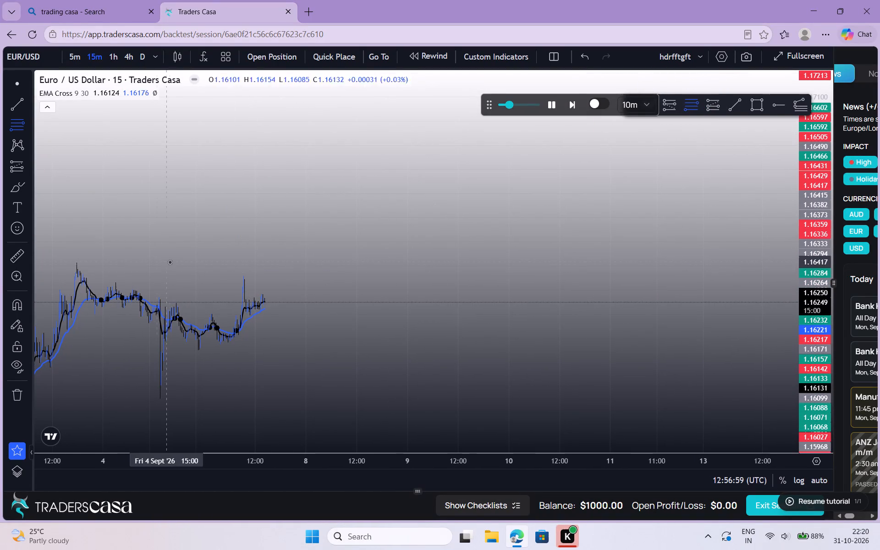
drag(160, 392, 188, 350)
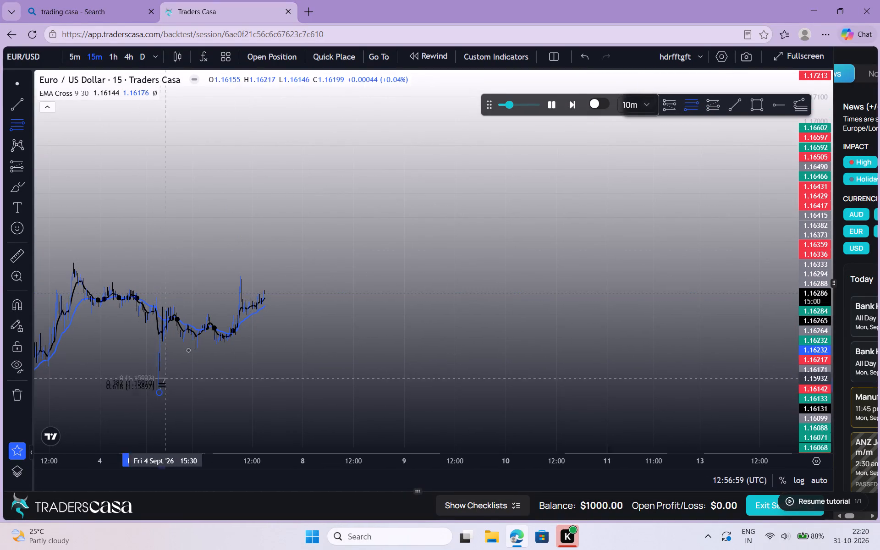
drag(188, 350, 275, 277)
click(275, 277)
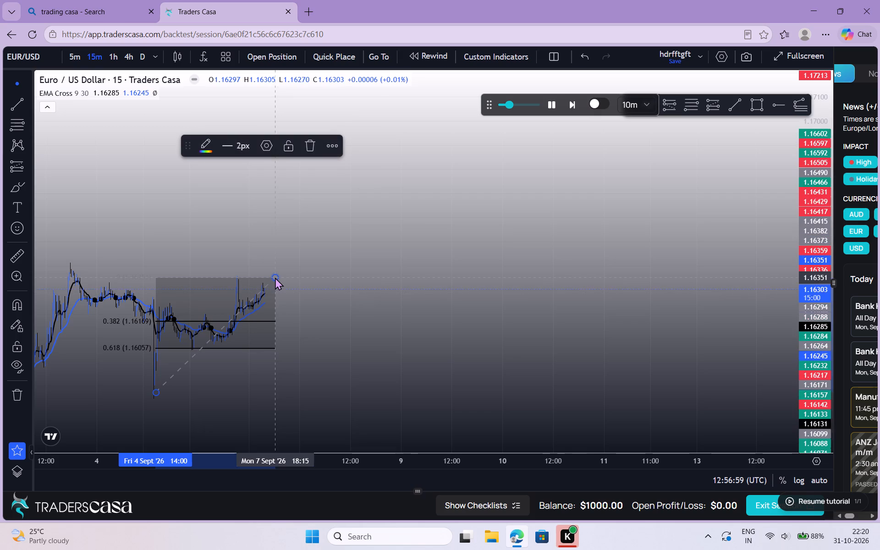
click(423, 292)
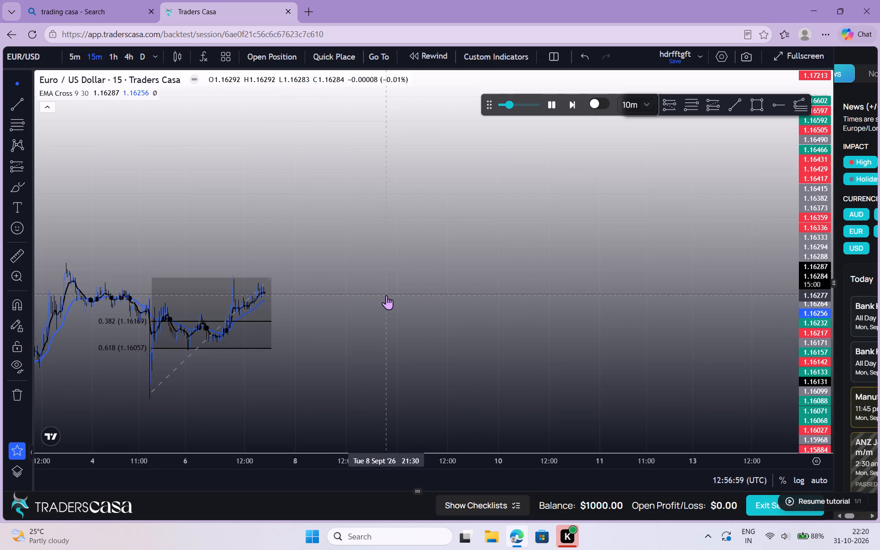
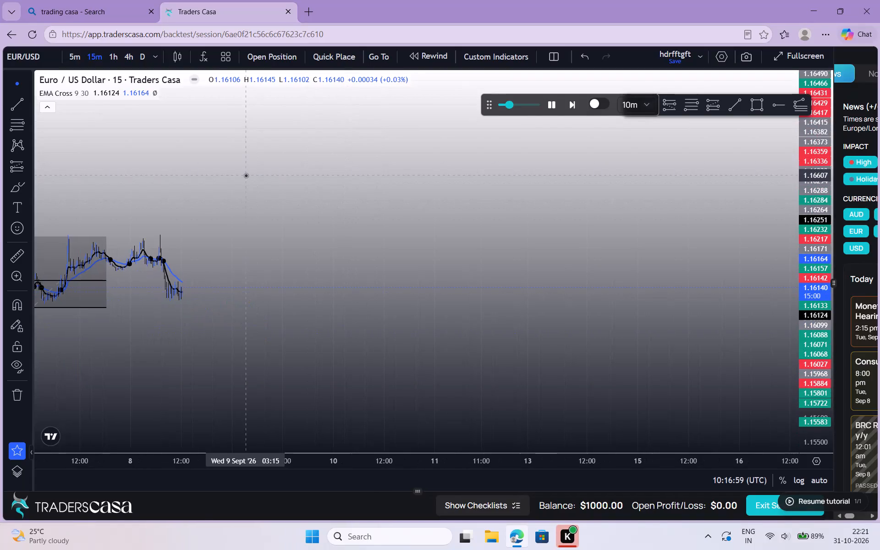
Draw a Fib retracement from the 8 Sept swing high near 03:00 down to about 1.161, extending to 9 Sept.
click(687, 106)
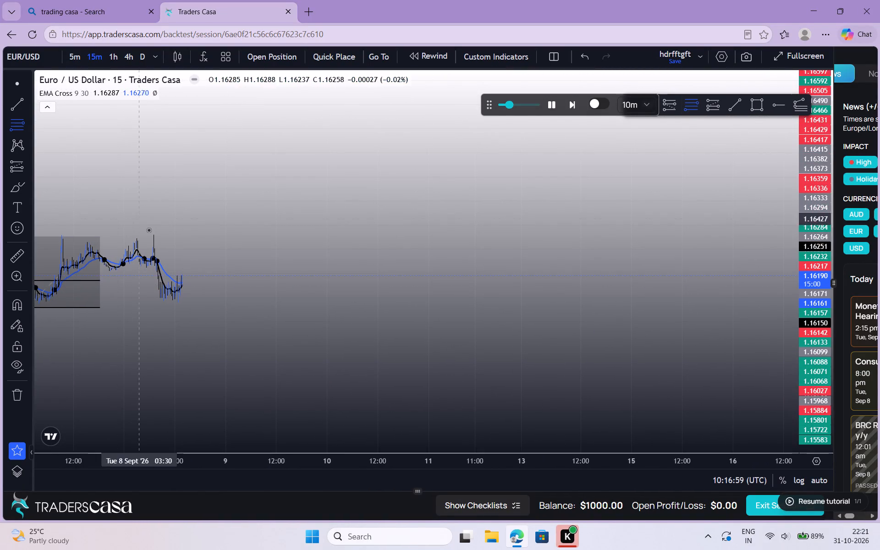
drag(134, 238, 249, 299)
click(249, 299)
click(325, 291)
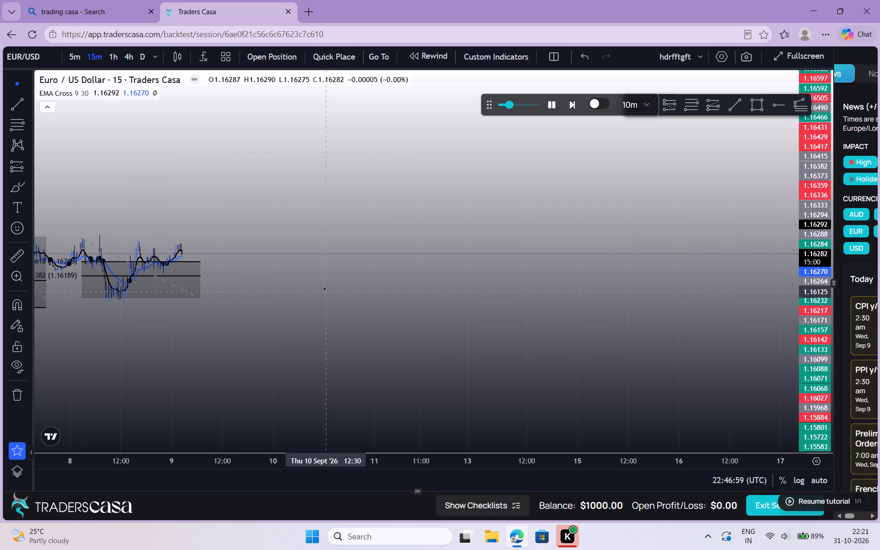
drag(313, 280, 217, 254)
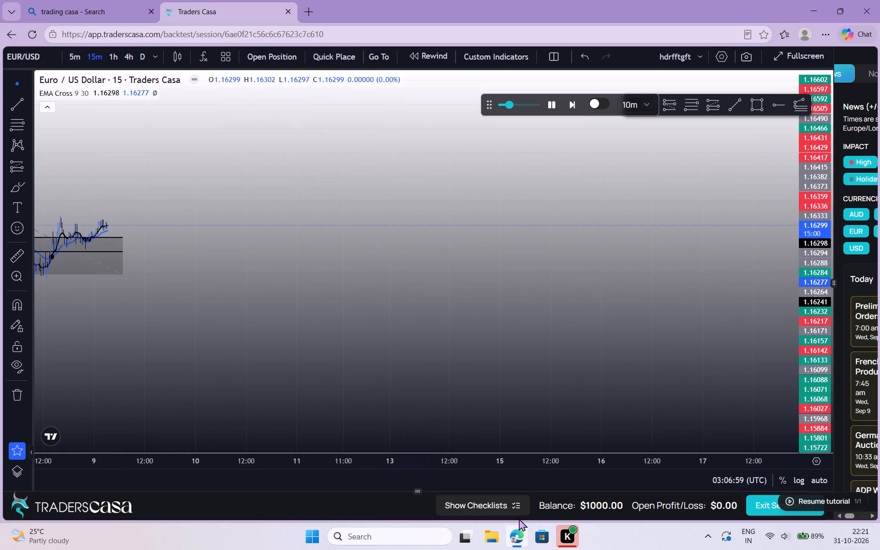
Switch from the backtest chart to the running K app.
click(569, 531)
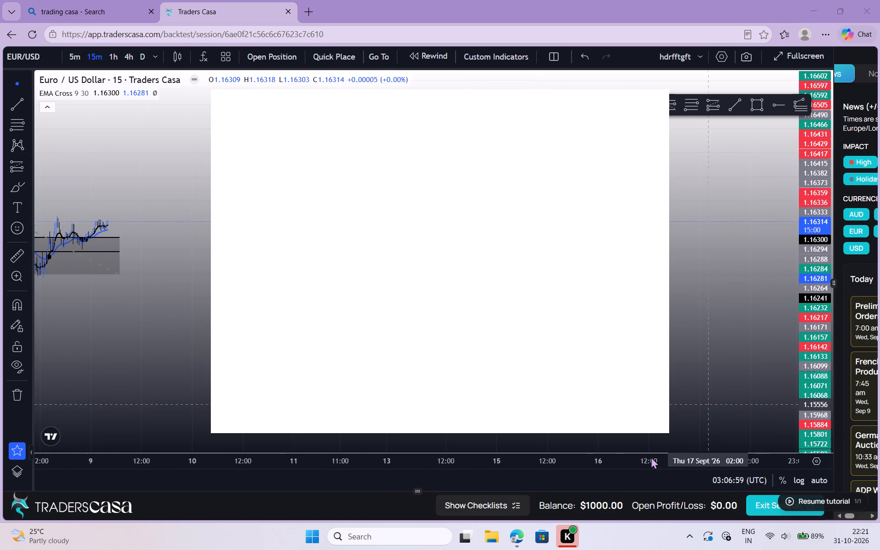
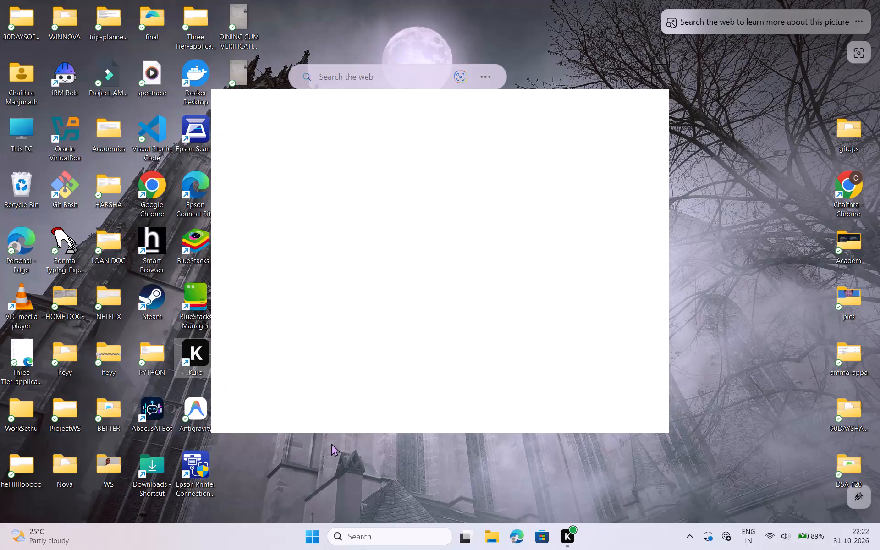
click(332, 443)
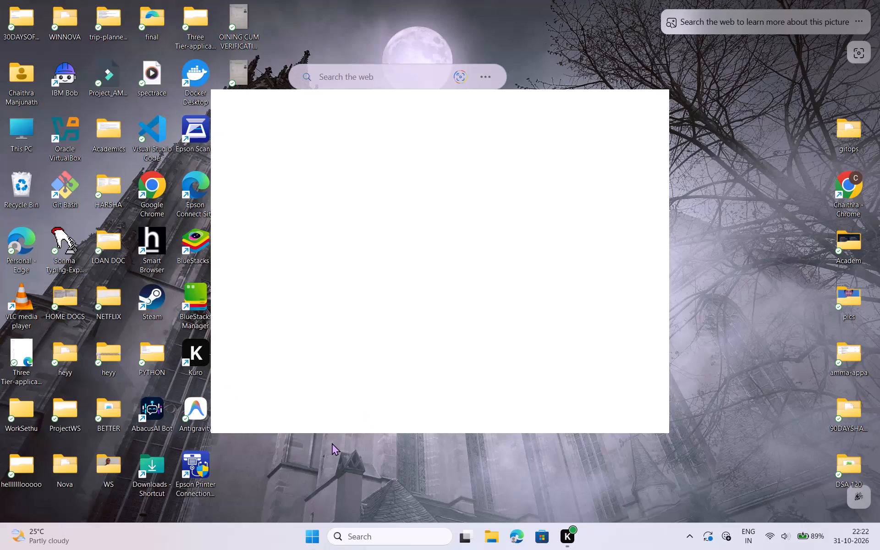
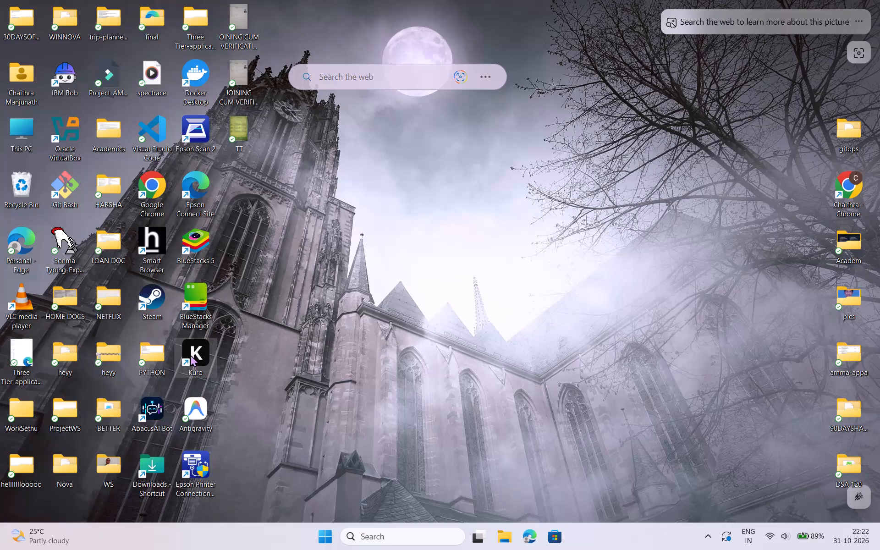
Launch the Kuro application from the desktop.
click(190, 354)
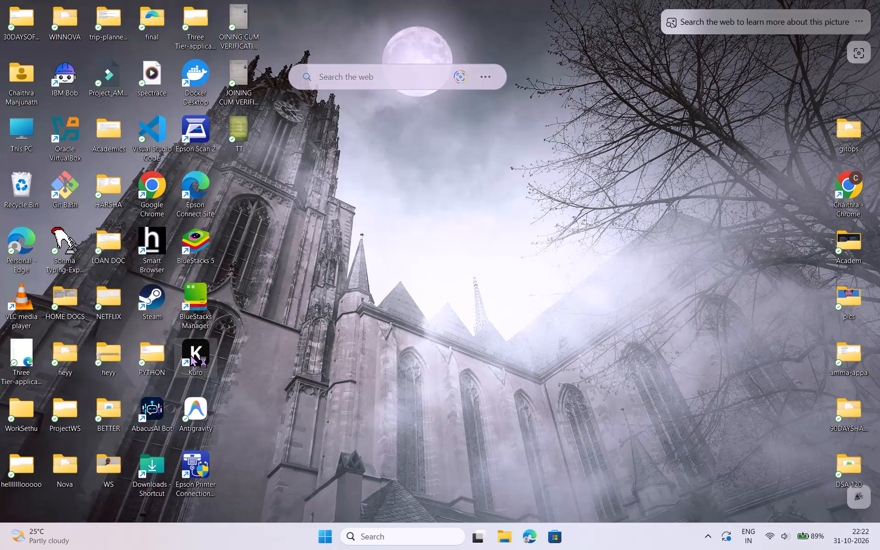
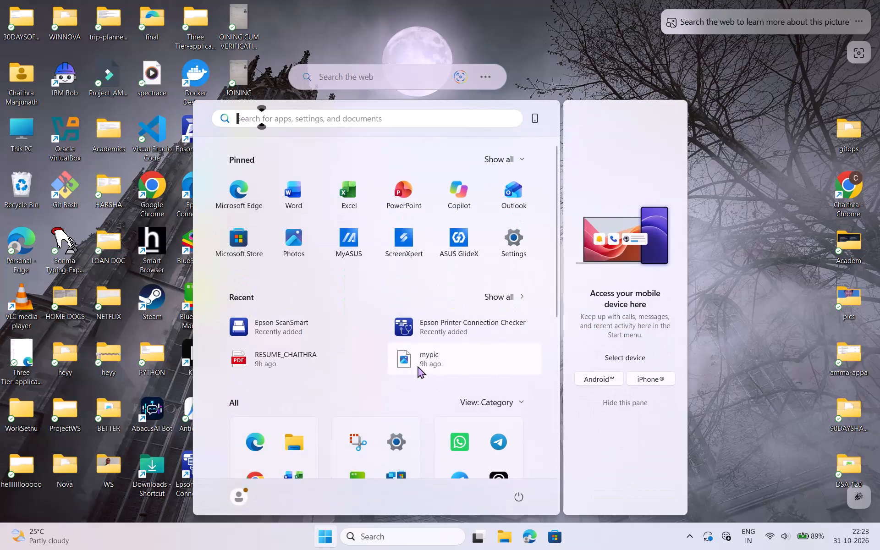
Find the Kuro app through the Windows search and open it.
click(396, 115)
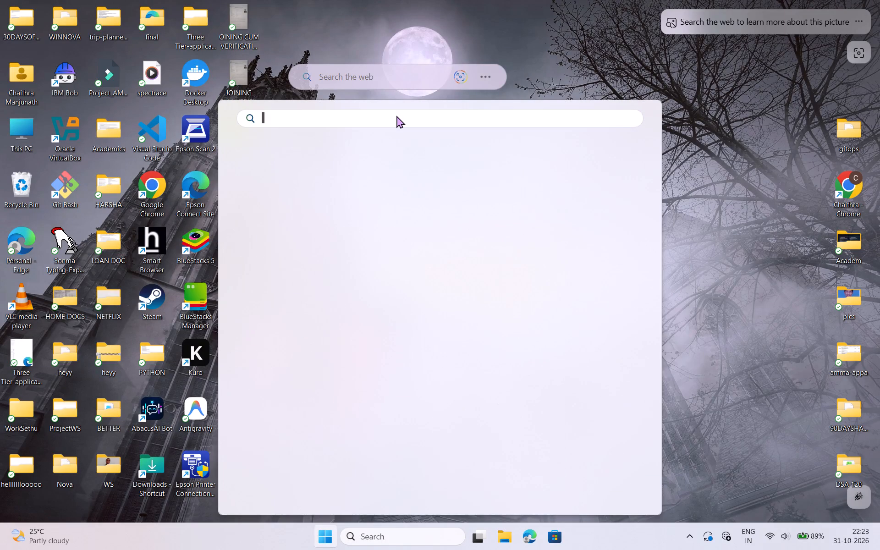
click(313, 113)
key(k)
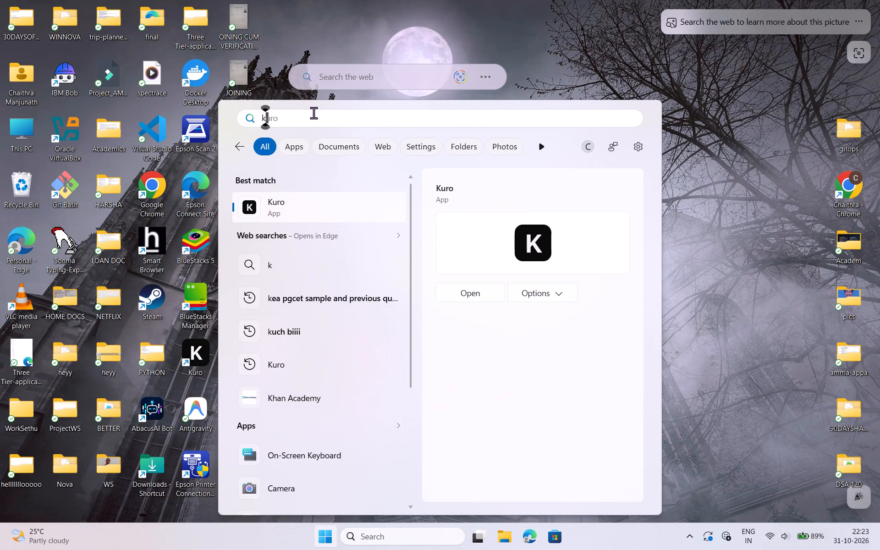
click(488, 289)
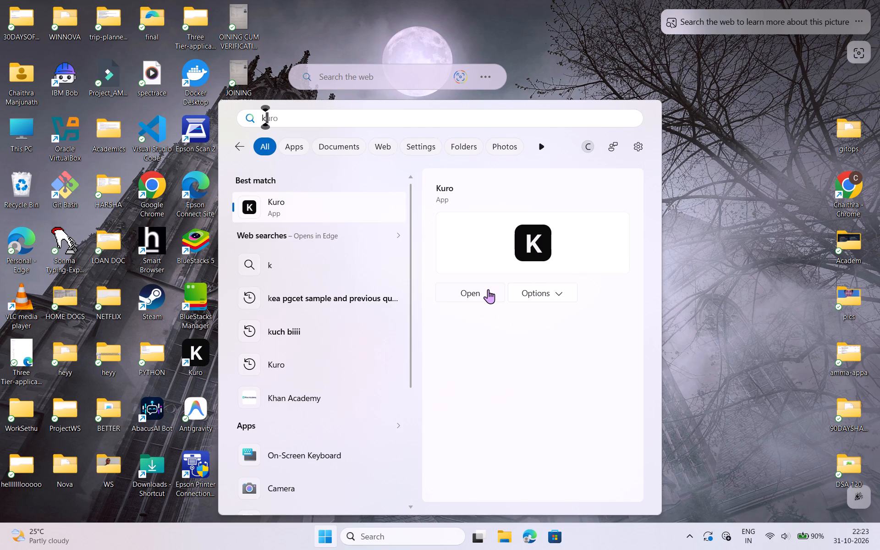